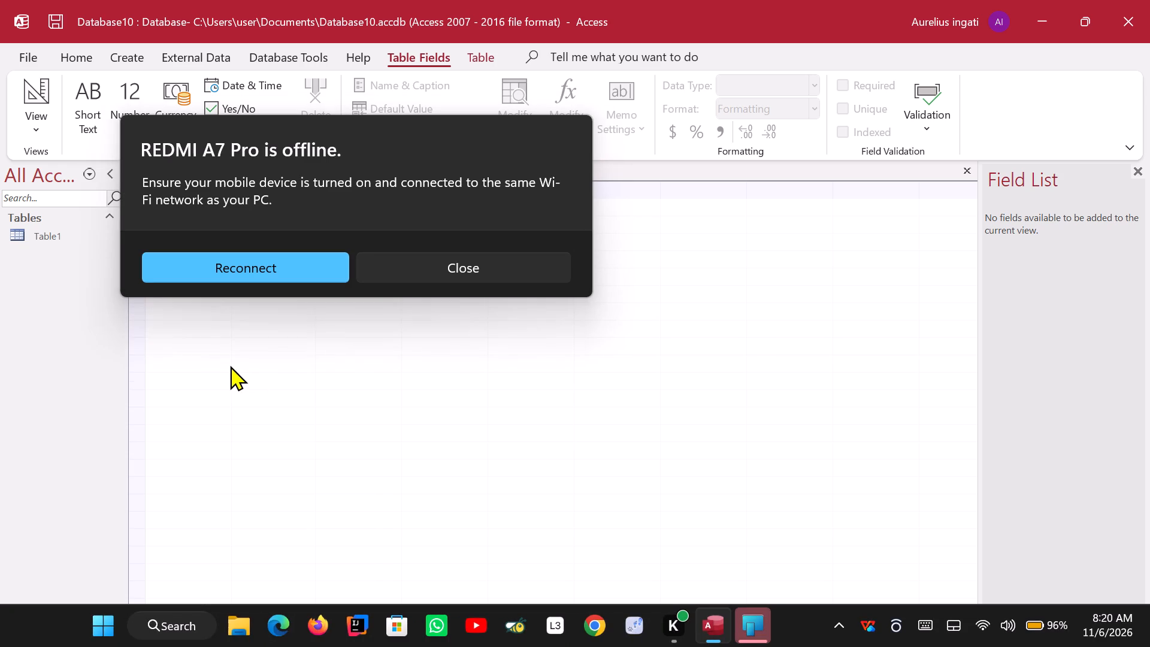
Dismiss the notification about the offline mobile device without reconnecting.
{"action": "double_click", "coordinate": [430, 269]}
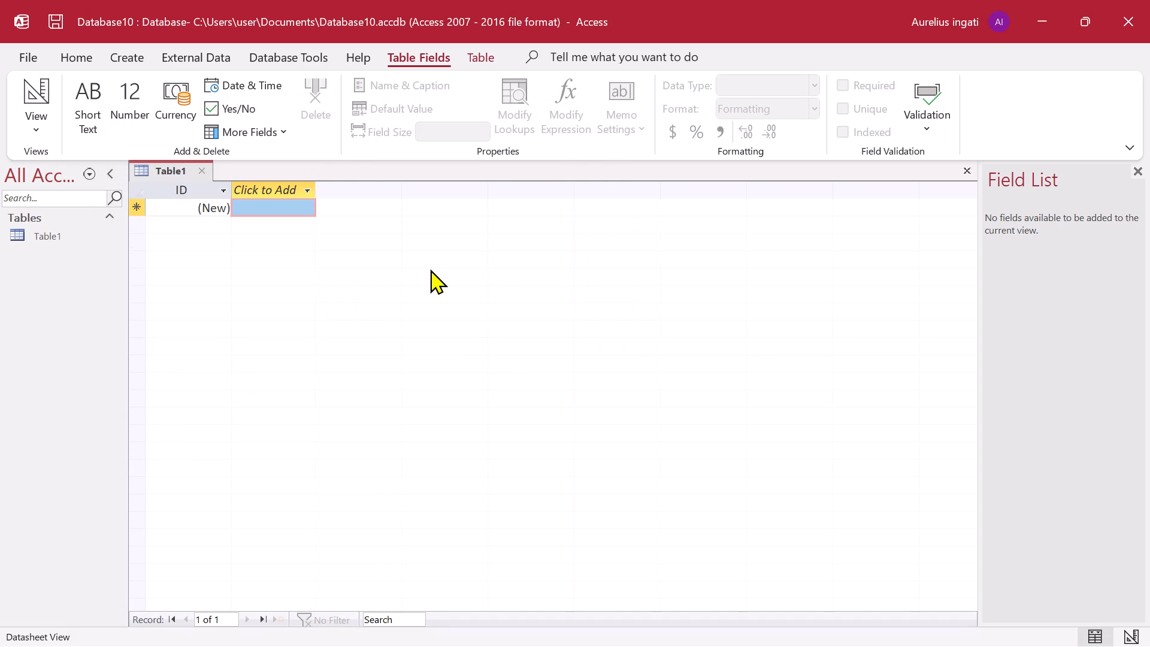
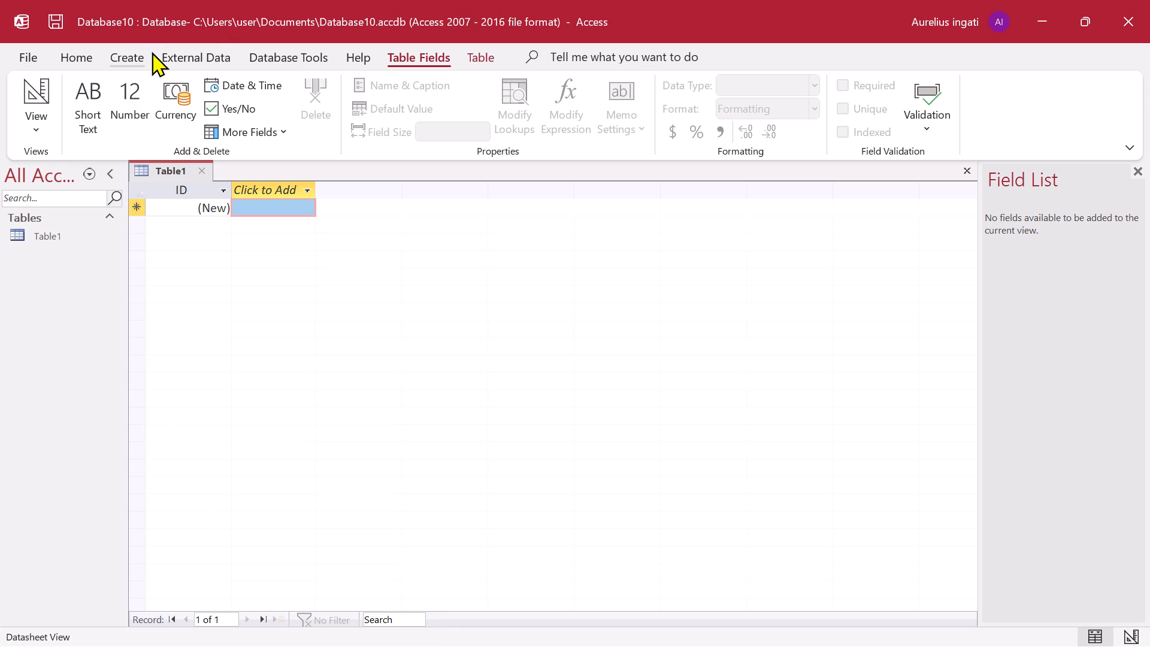
Switch Table1 to Design View, saving the table under the name Stock Item.
{"action": "left_click", "coordinate": [40, 114]}
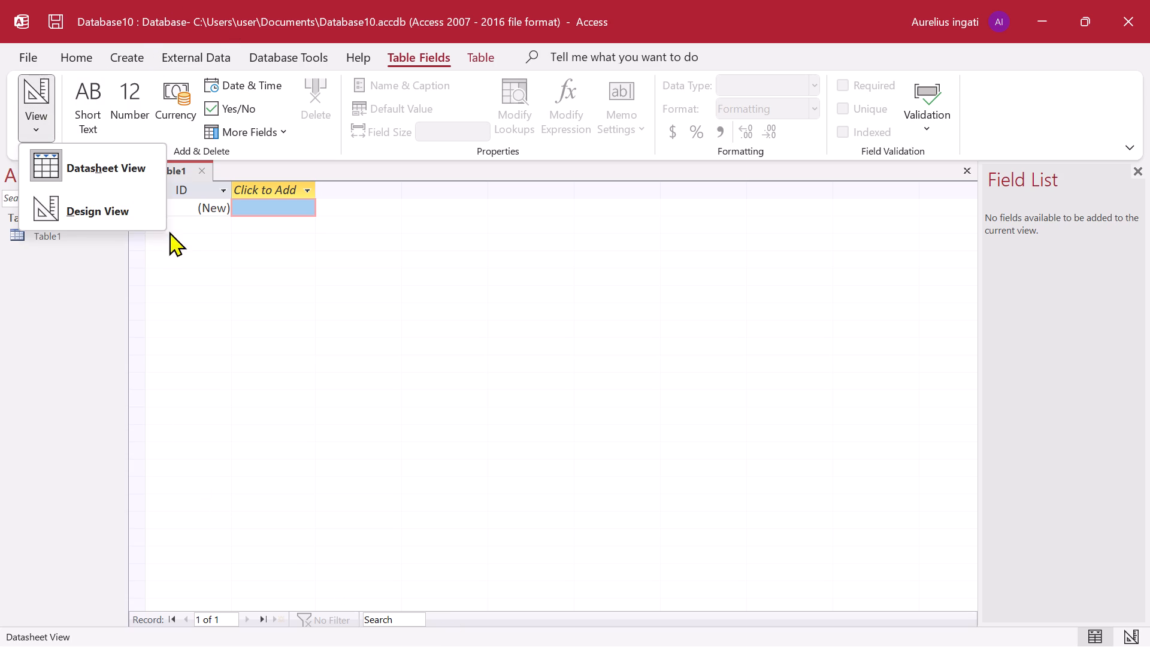
{"action": "left_click", "coordinate": [108, 201]}
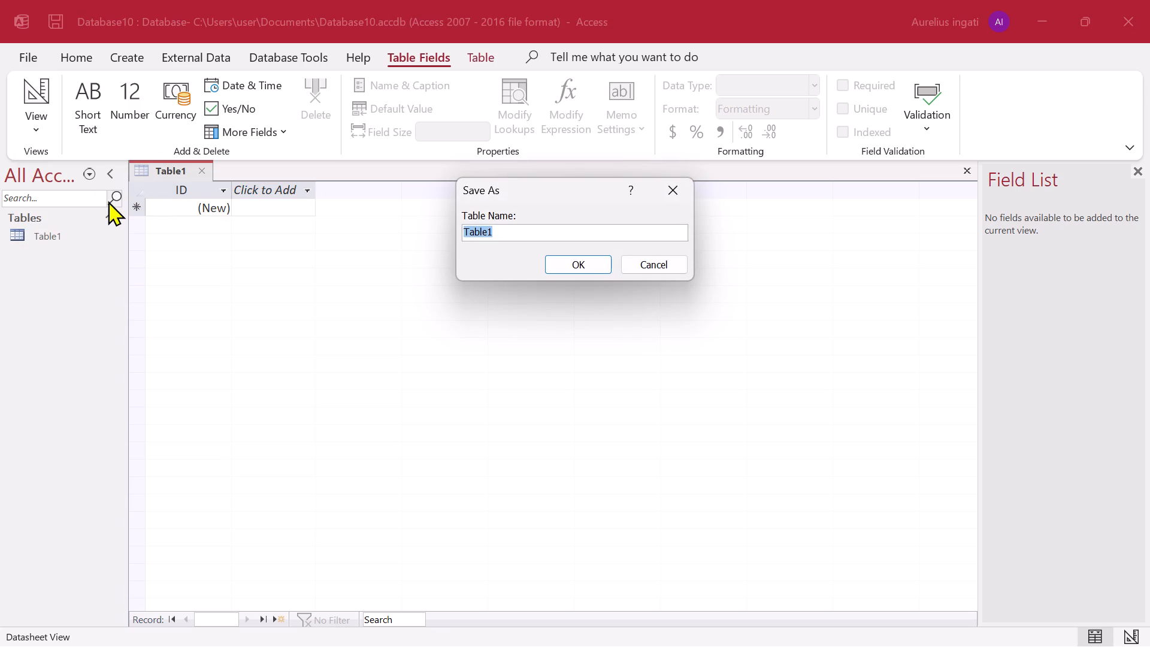
{"action": "key", "text": "BackSpace"}
{"action": "key", "text": "BackSpace"}
{"action": "key", "text": "BackSpace"}
{"action": "key", "text": "BackSpace"}
{"action": "key", "text": "BackSpace"}
{"action": "key", "text": "BackSpace"}
{"action": "key", "text": "BackSpace"}
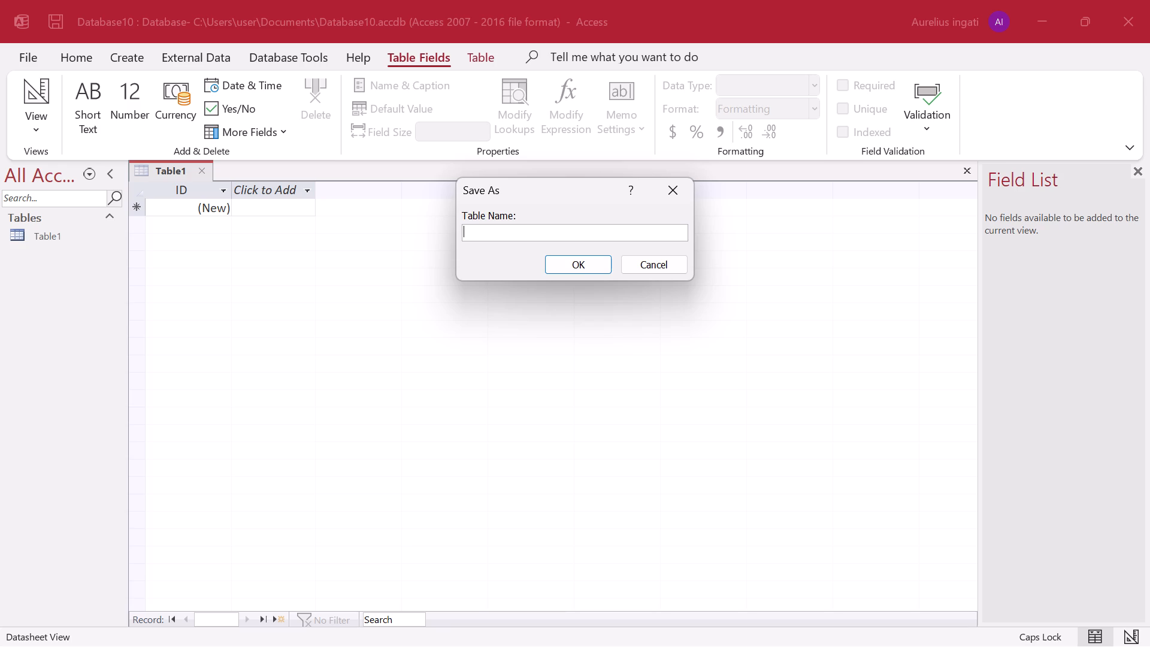
{"action": "key", "text": "s"}
{"action": "type", "text": "tock"}
{"action": "key", "text": "space"}
{"action": "key", "text": "i"}
{"action": "type", "text": "tem"}
{"action": "left_click", "coordinate": [594, 255]}
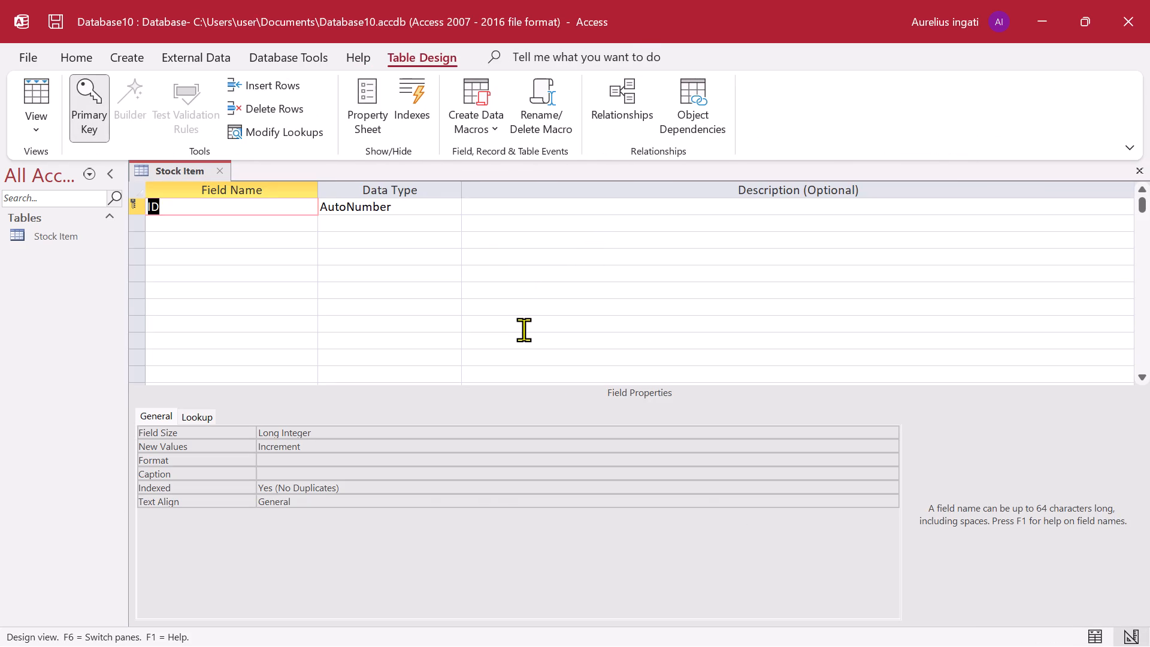
Rename the primary key field ID as Item and set its data type to Short Text.
{"action": "left_click", "coordinate": [197, 222]}
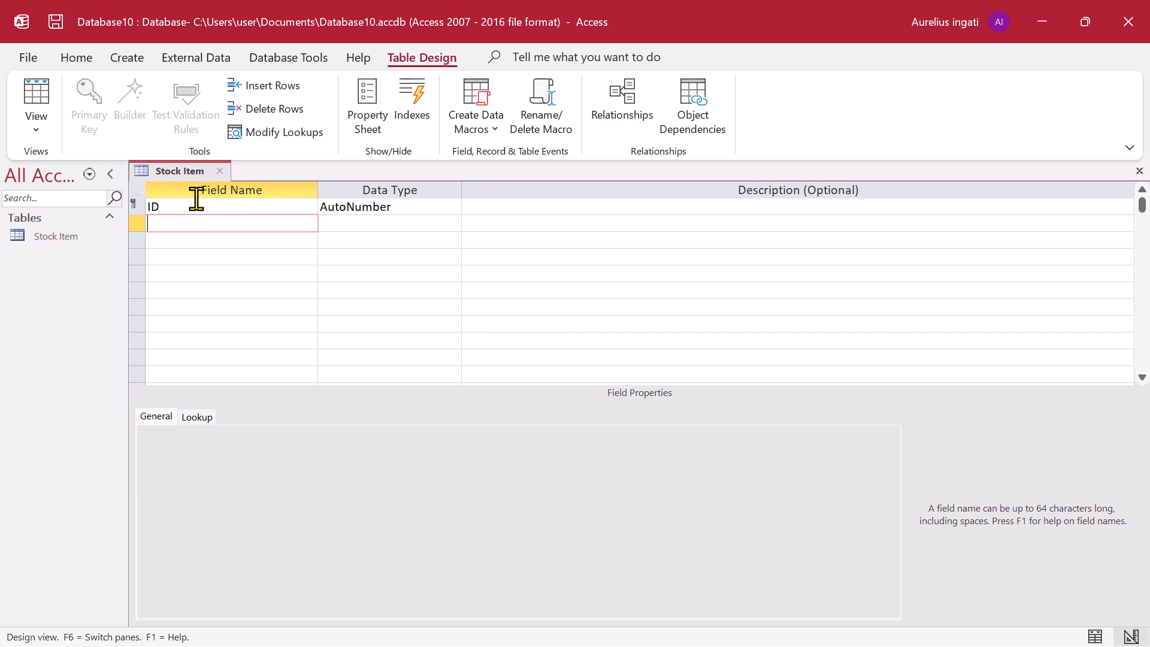
{"action": "left_click", "coordinate": [196, 198]}
{"action": "key", "text": "BackSpace"}
{"action": "key", "text": "BackSpace"}
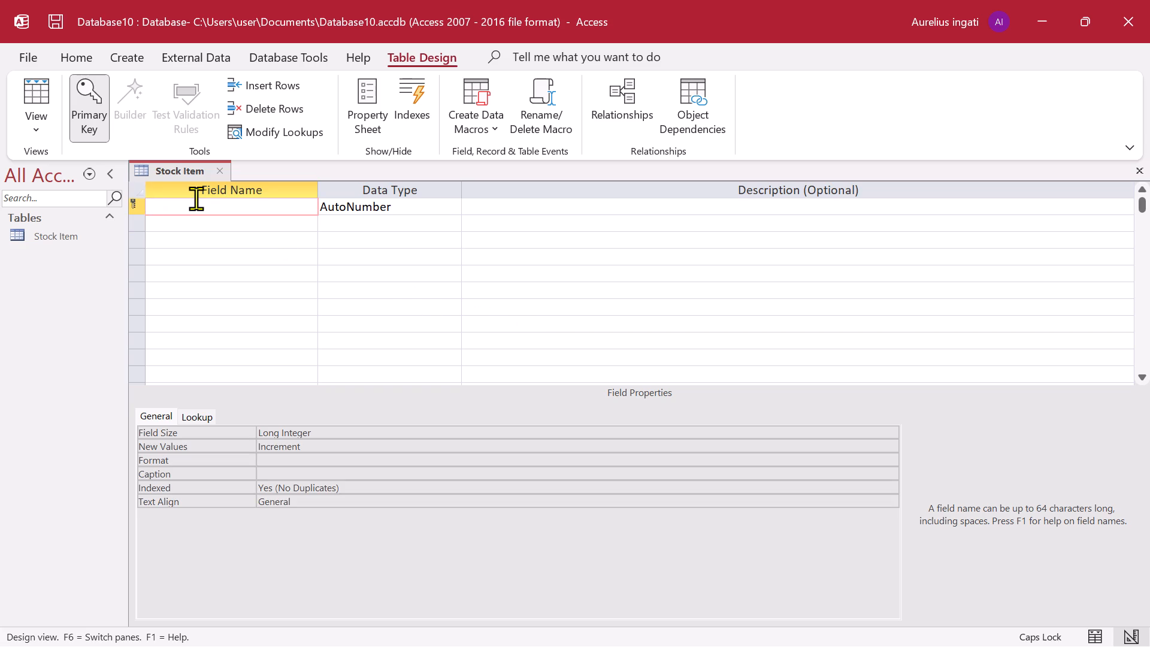
{"action": "key", "text": "i"}
{"action": "key", "text": "t"}
{"action": "key", "text": "m"}
{"action": "key", "text": "BackSpace"}
{"action": "type", "text": "em"}
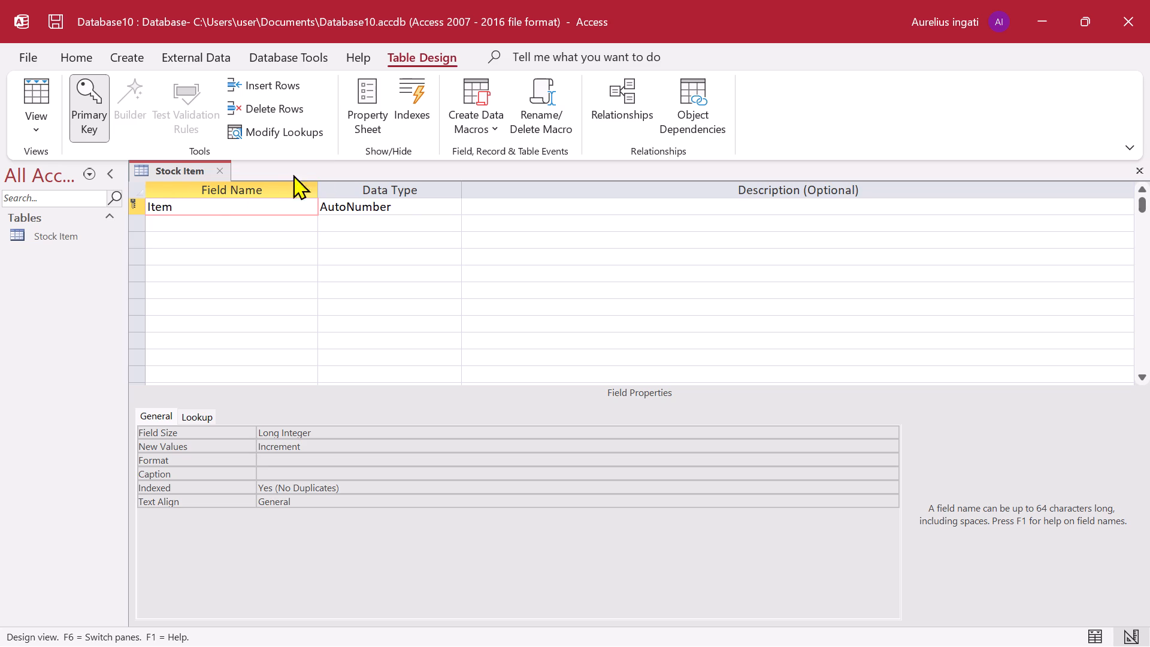
{"action": "left_click", "coordinate": [414, 202]}
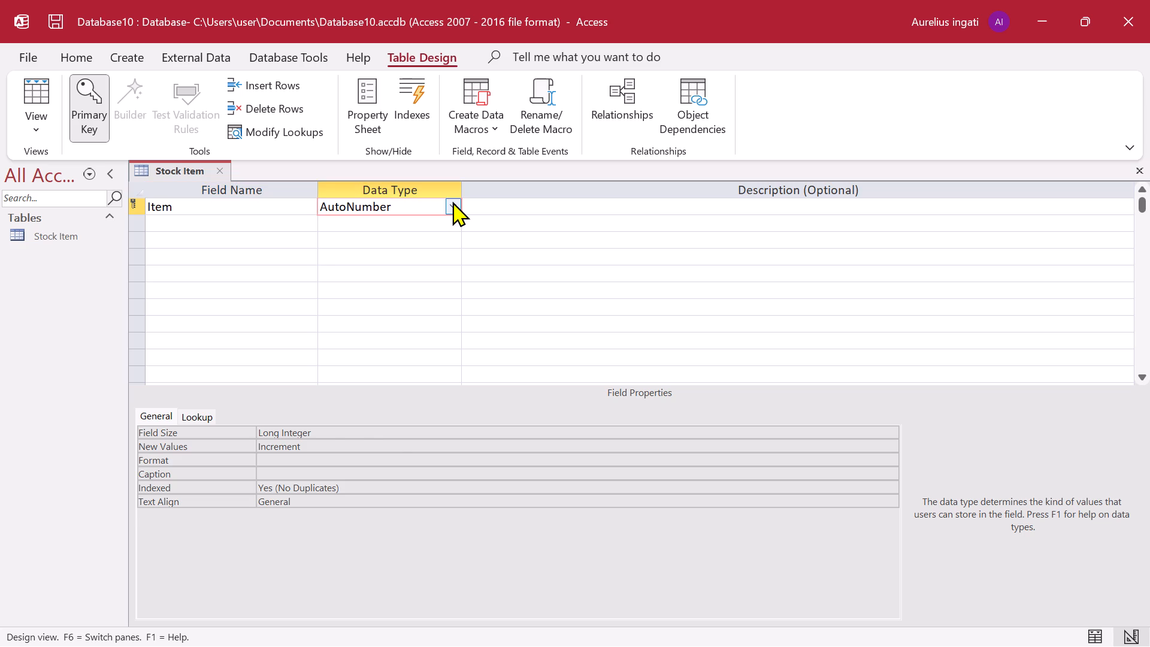
{"action": "left_click", "coordinate": [452, 201]}
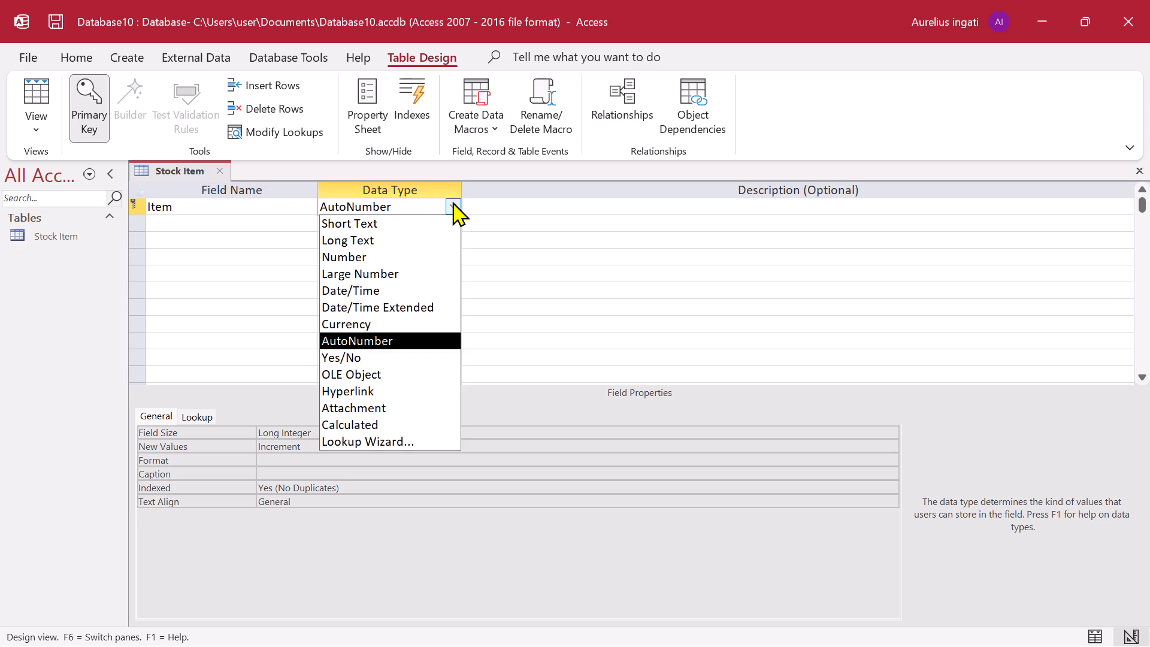
{"action": "left_click", "coordinate": [386, 215]}
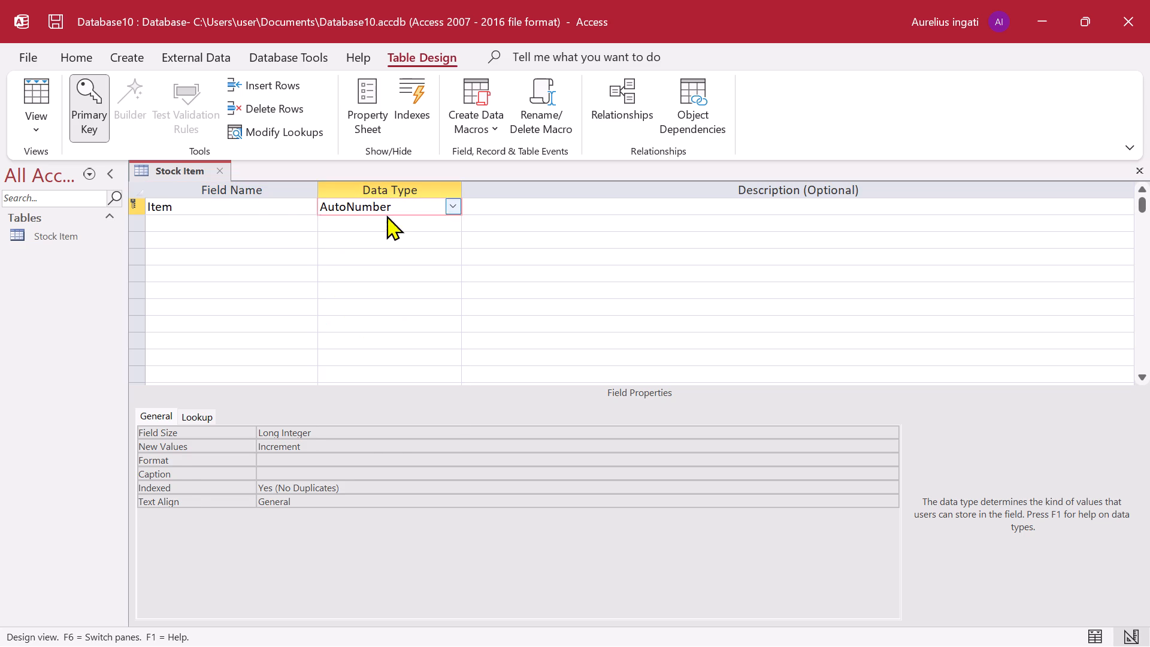
Add a field named ItemCode with the Short Text data type below Item.
{"action": "left_click", "coordinate": [243, 219]}
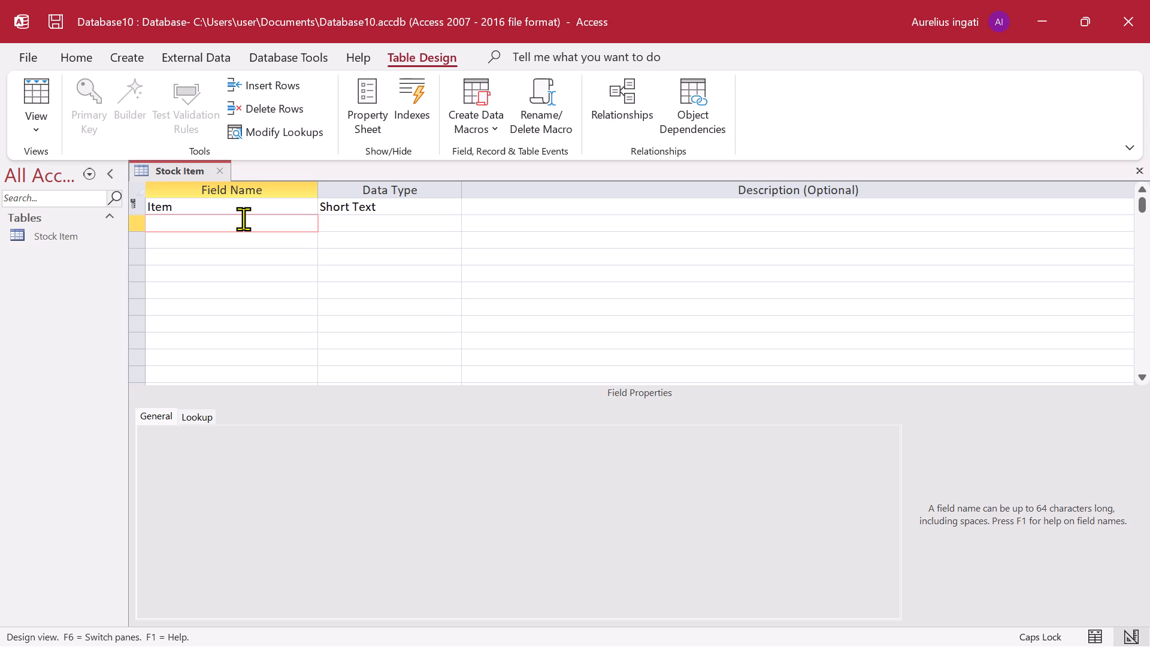
{"action": "key", "text": "i"}
{"action": "type", "text": "te"}
{"action": "key", "text": "m"}
{"action": "key", "text": "c"}
{"action": "type", "text": "ode"}
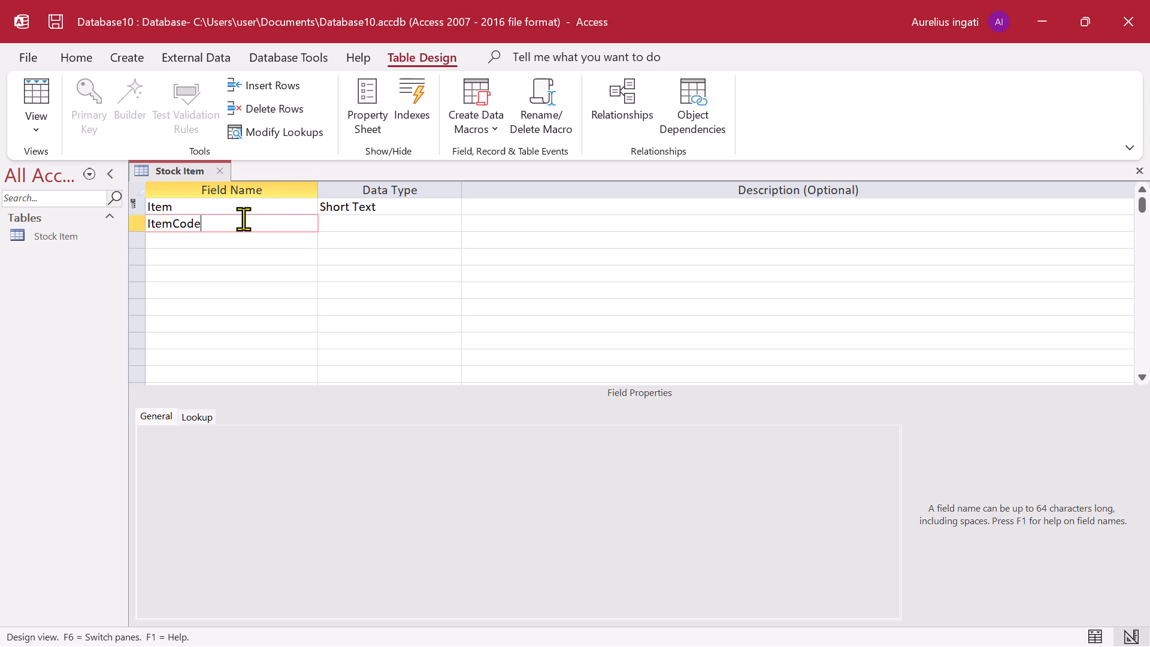
{"action": "left_click", "coordinate": [371, 216]}
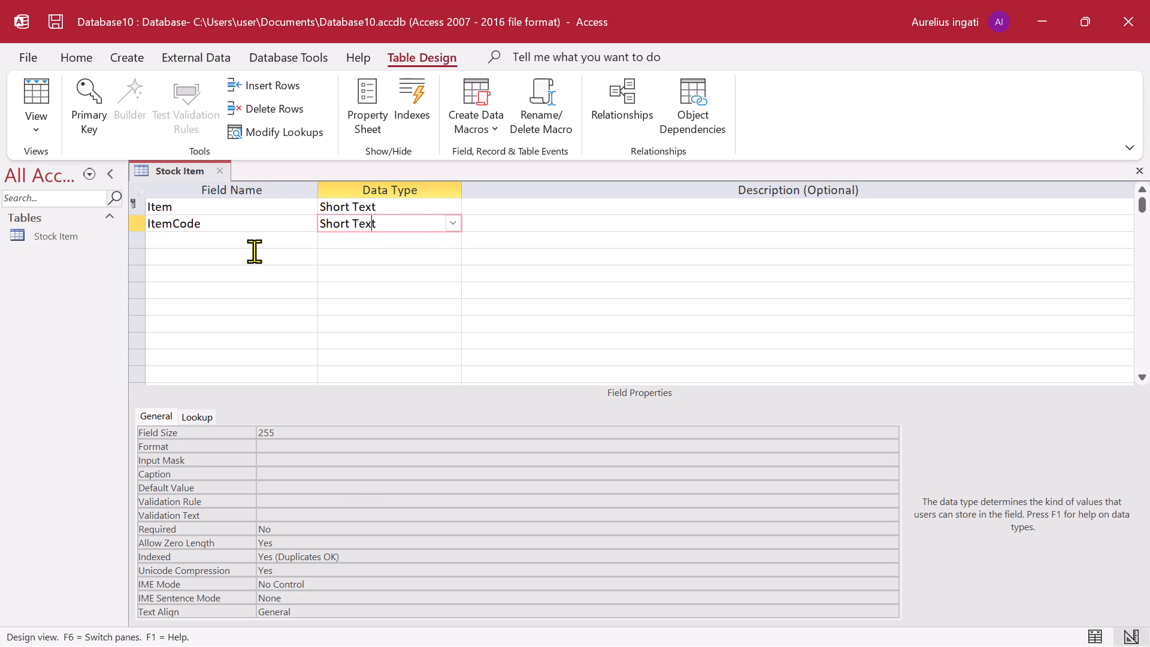
Add a field named Quantity with the Short Text data type below ItemCode.
{"action": "left_click", "coordinate": [233, 247]}
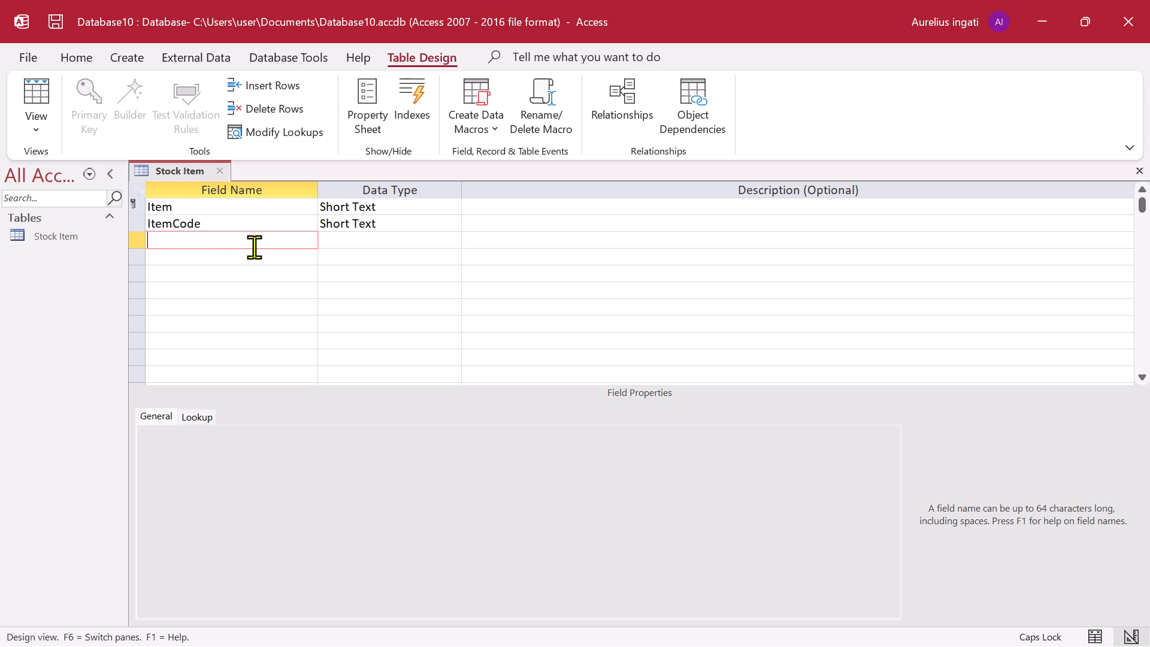
{"action": "key", "text": "q"}
{"action": "type", "text": "uantity"}
{"action": "left_click", "coordinate": [346, 232]}
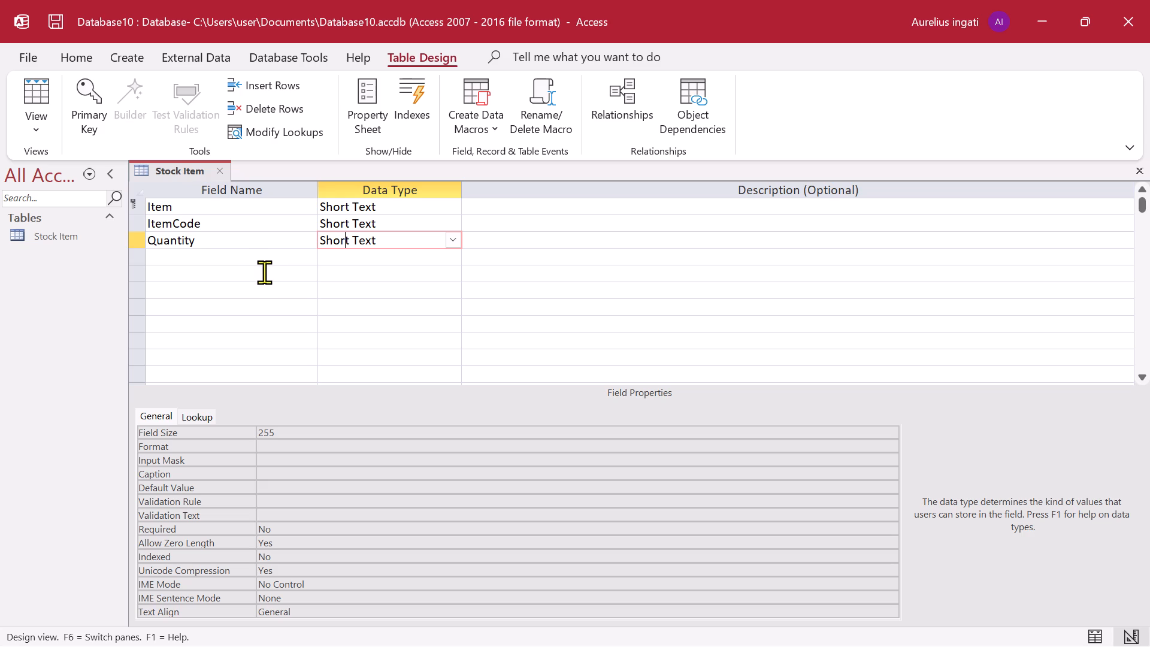
Add a field named Price below Quantity and set its data type to Number.
{"action": "left_click", "coordinate": [250, 262]}
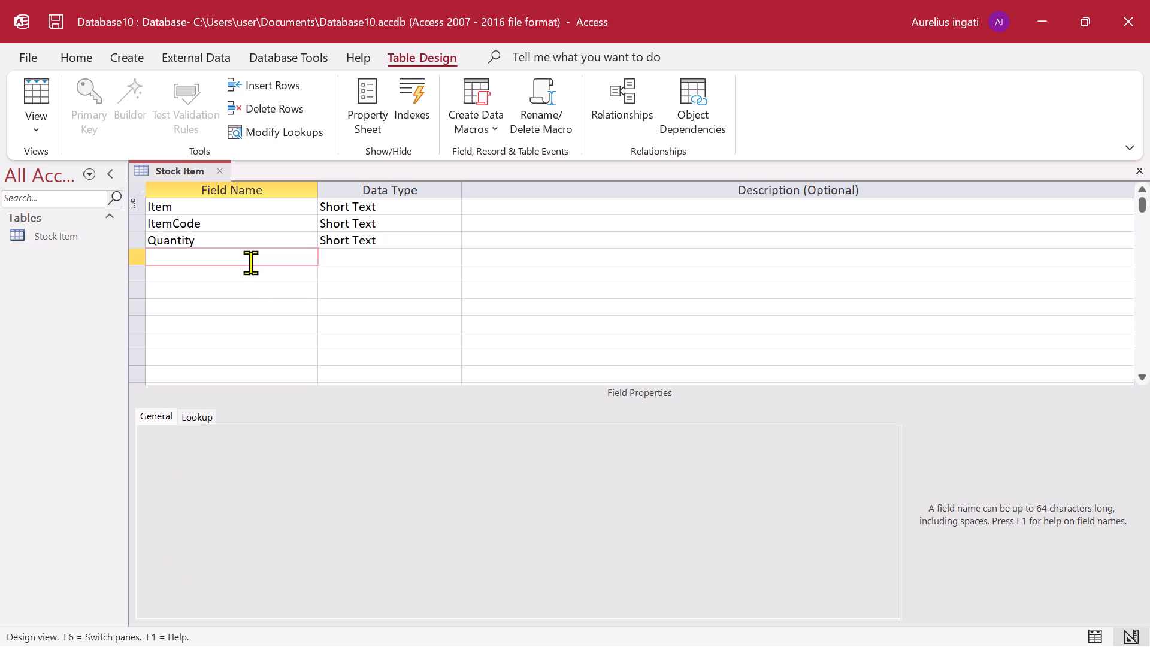
{"action": "key", "text": "p"}
{"action": "key", "text": "BackSpace"}
{"action": "key", "text": "p"}
{"action": "type", "text": "rice"}
{"action": "left_click", "coordinate": [368, 258]}
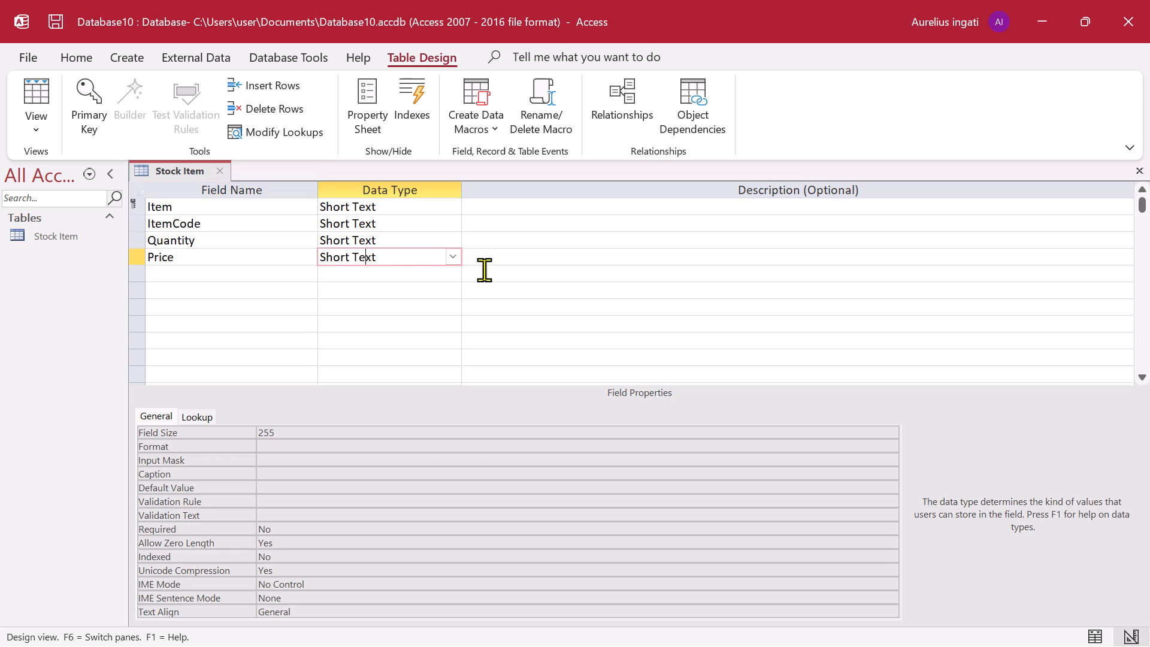
{"action": "left_click", "coordinate": [449, 258]}
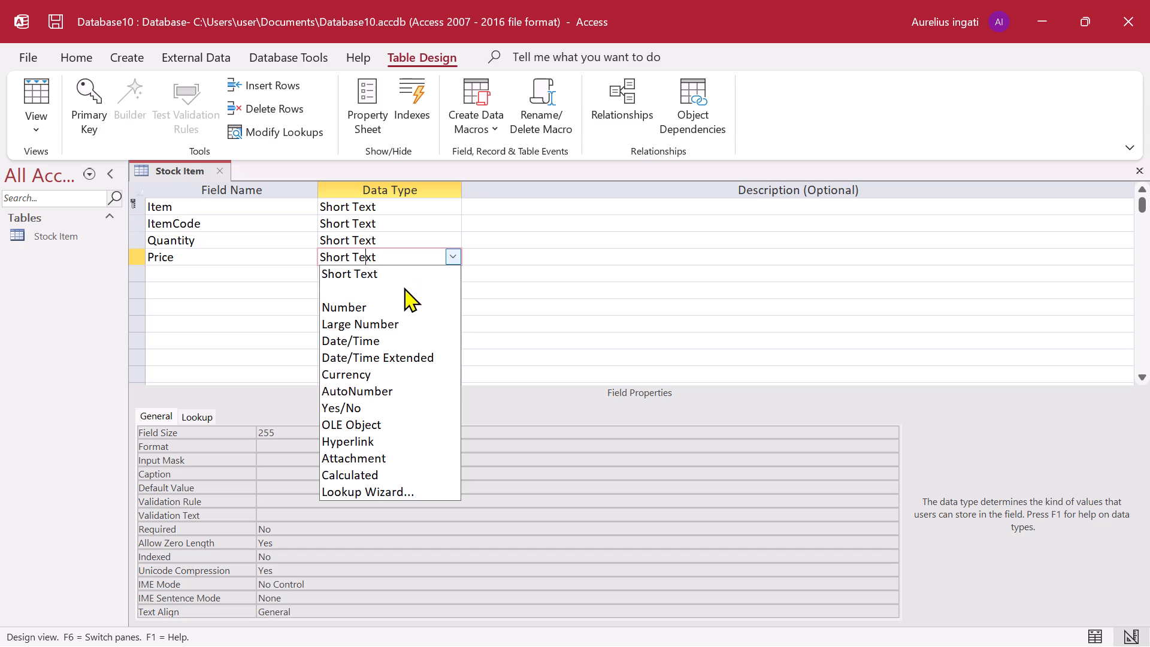
{"action": "left_click", "coordinate": [397, 313]}
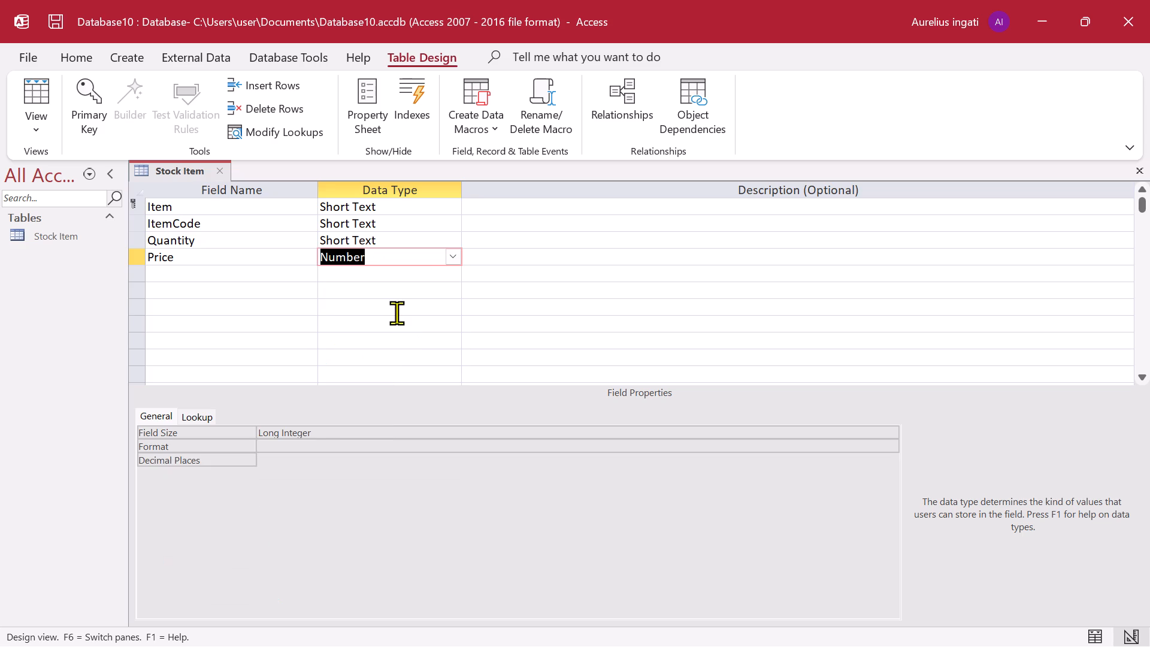
Extend the Price field's name to Price (Ksh).
{"action": "left_click", "coordinate": [201, 261]}
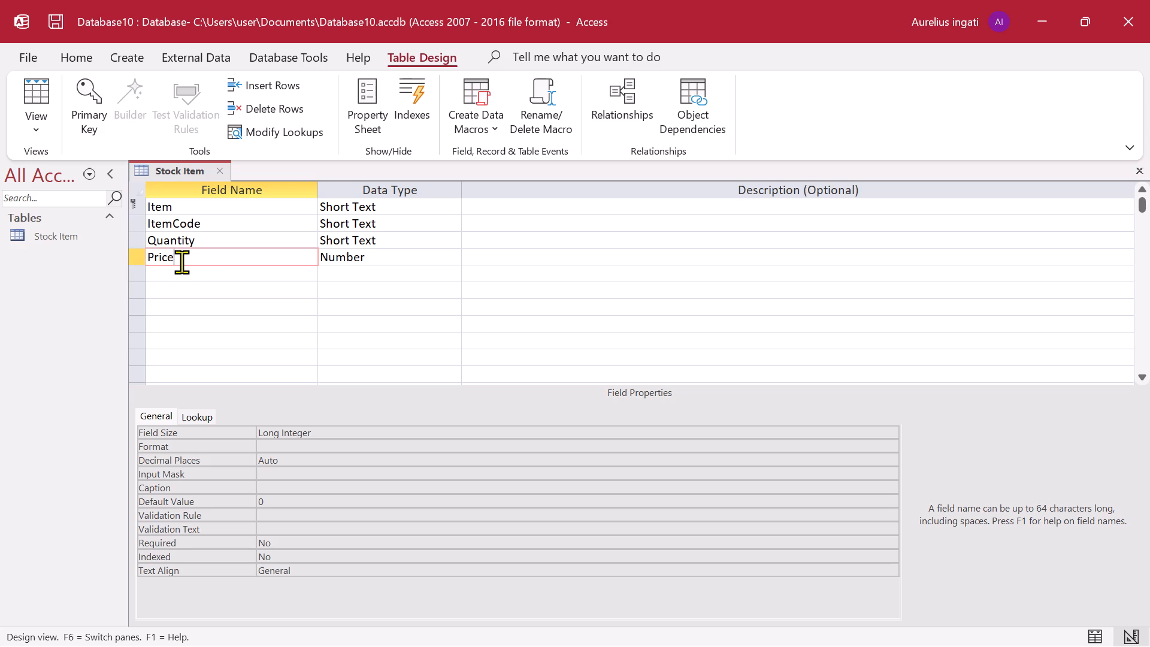
{"action": "key", "text": "space"}
{"action": "key", "text": "shift+parenleft"}
{"action": "key", "text": "k"}
{"action": "type", "text": "sh"}
{"action": "key", "text": "shift+parenright"}
{"action": "left_click", "coordinate": [525, 250]}
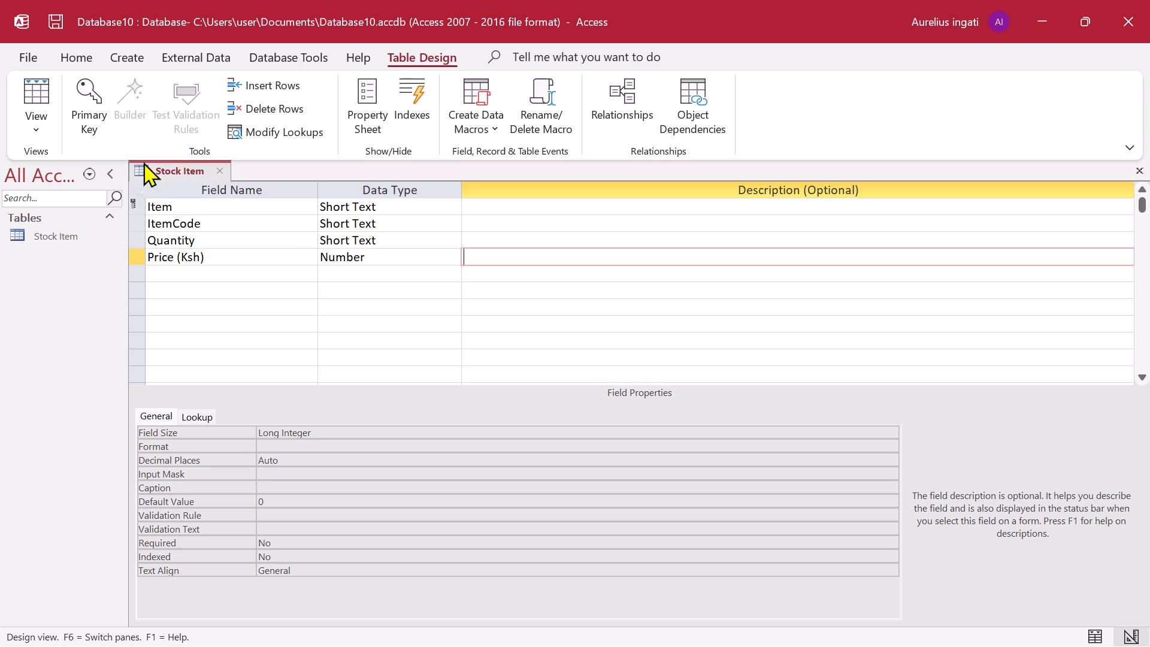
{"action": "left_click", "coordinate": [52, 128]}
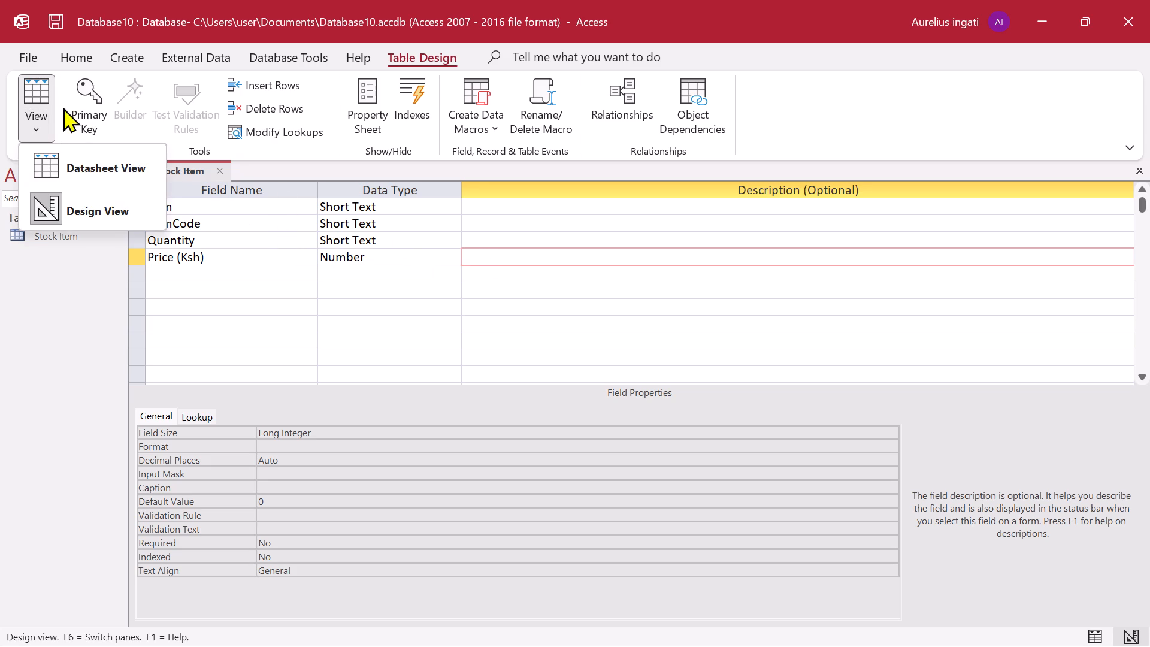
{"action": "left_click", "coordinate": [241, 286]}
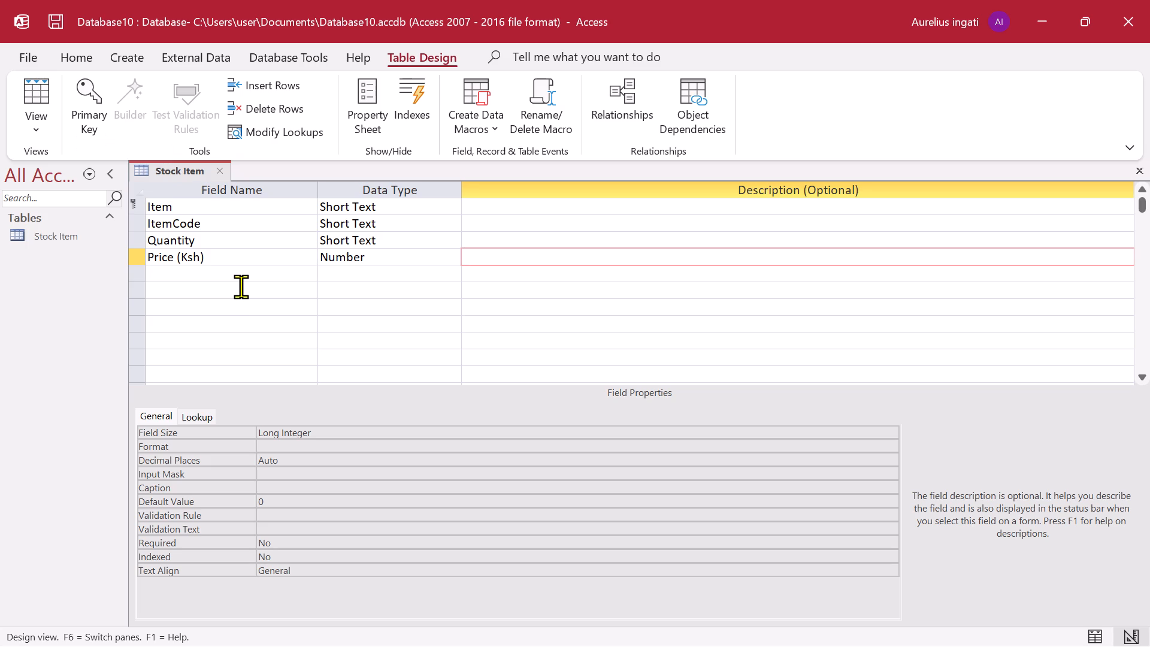
Make ItemCode the primary key of the Stock Item table in place of Item.
{"action": "left_click", "coordinate": [136, 225]}
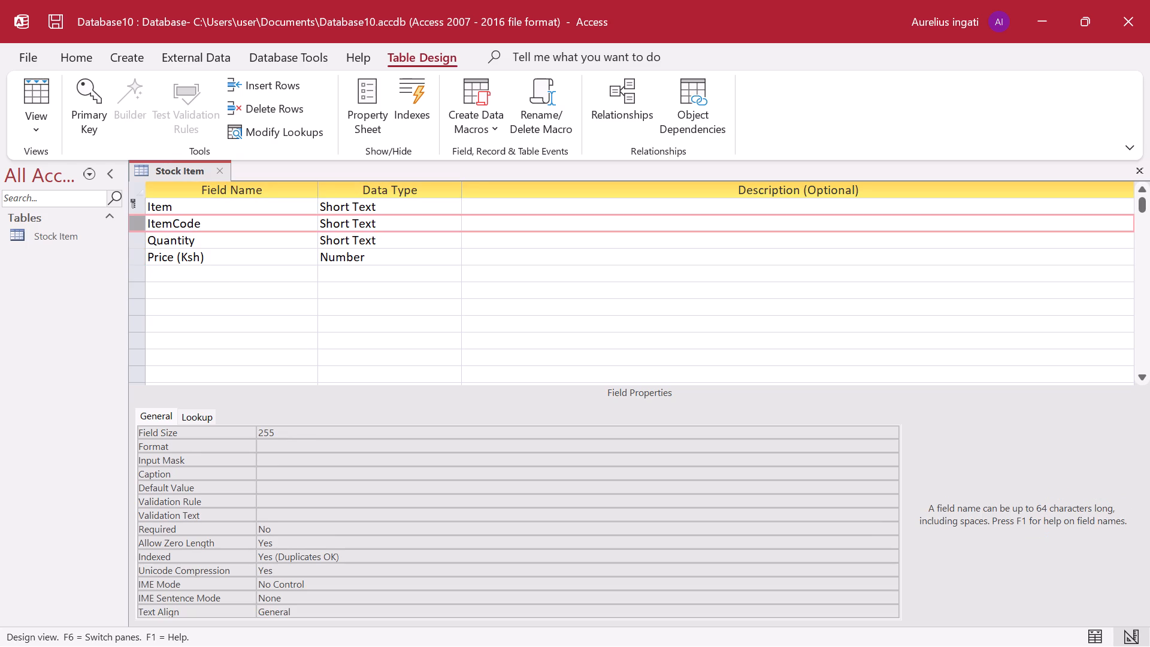
{"action": "right_click", "coordinate": [136, 225]}
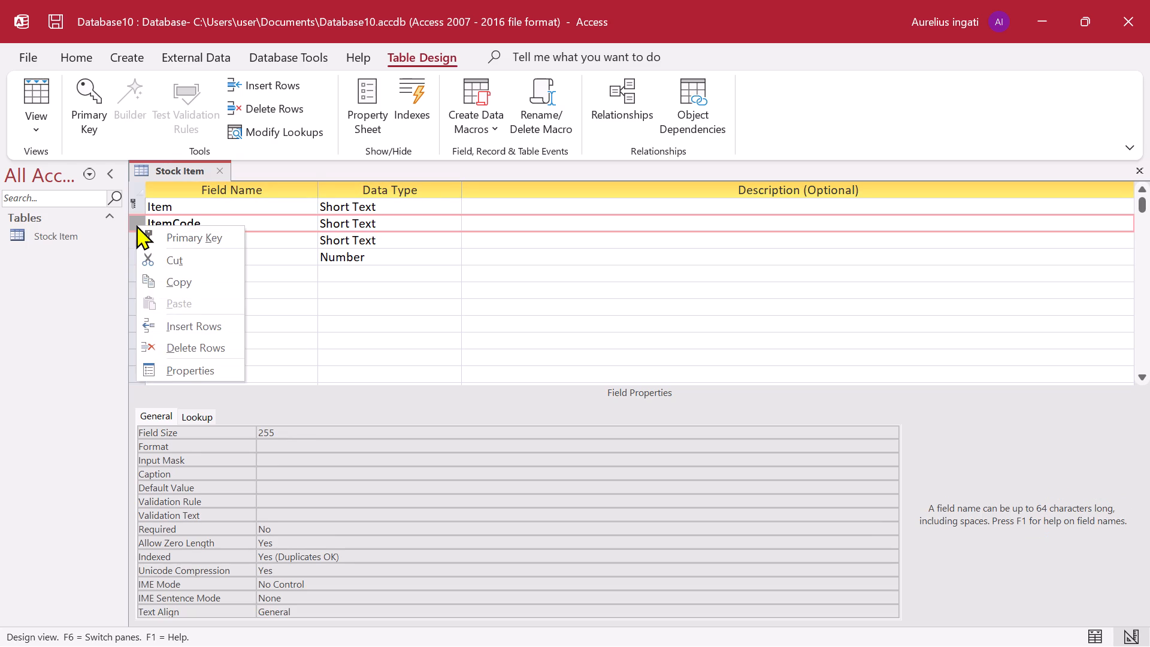
{"action": "left_click", "coordinate": [167, 232]}
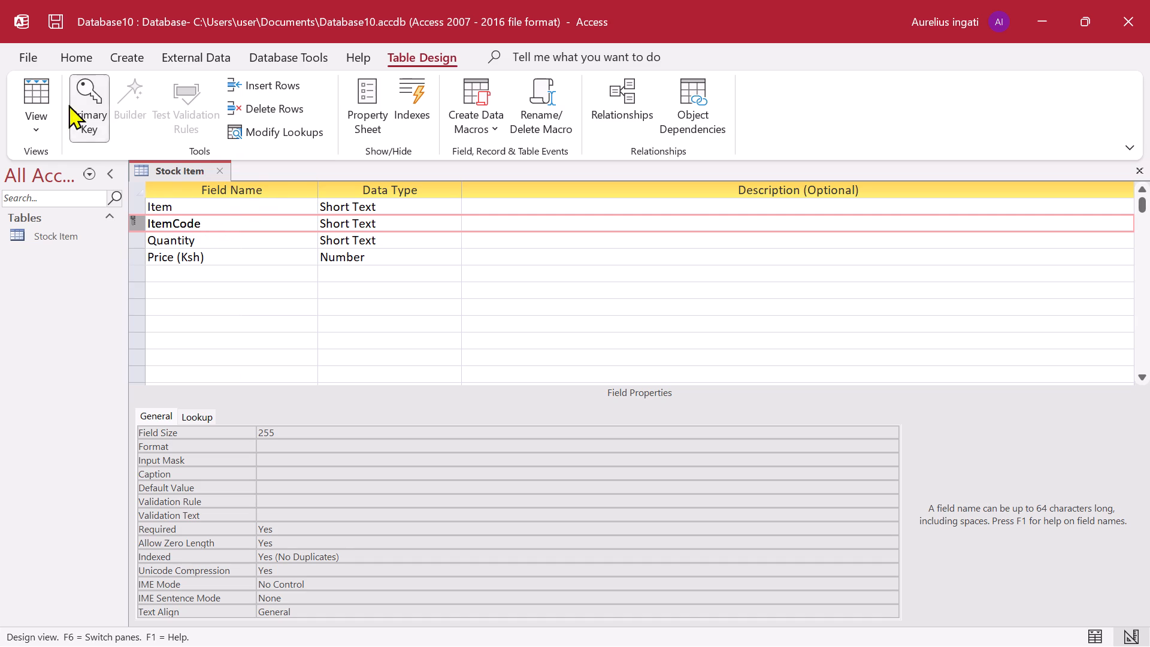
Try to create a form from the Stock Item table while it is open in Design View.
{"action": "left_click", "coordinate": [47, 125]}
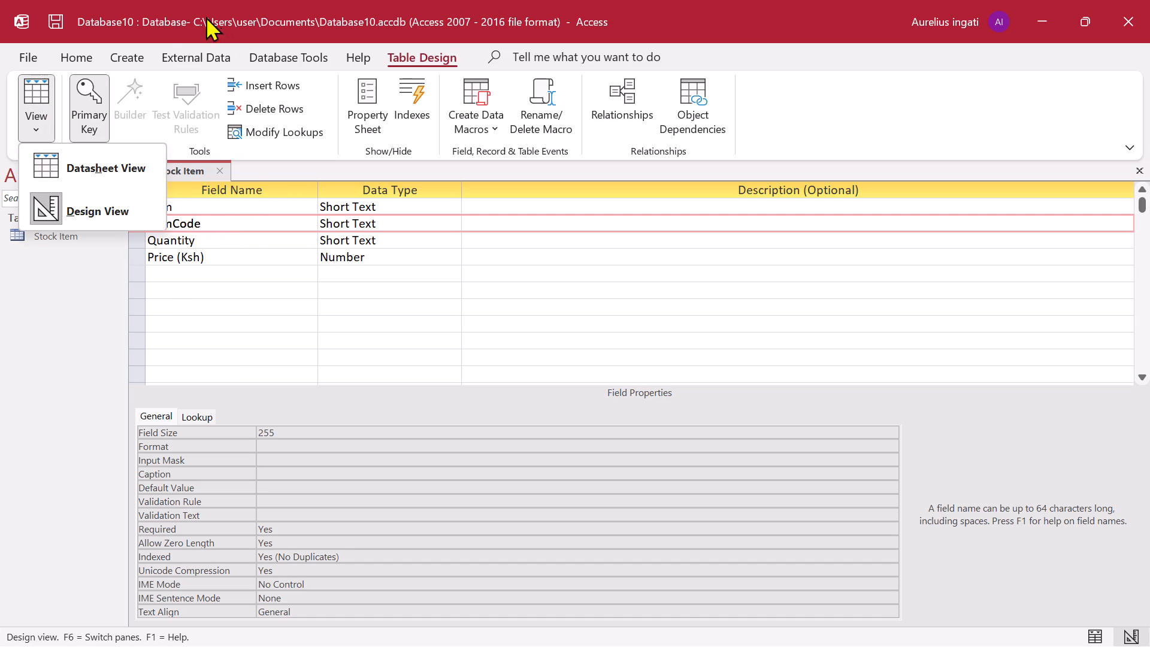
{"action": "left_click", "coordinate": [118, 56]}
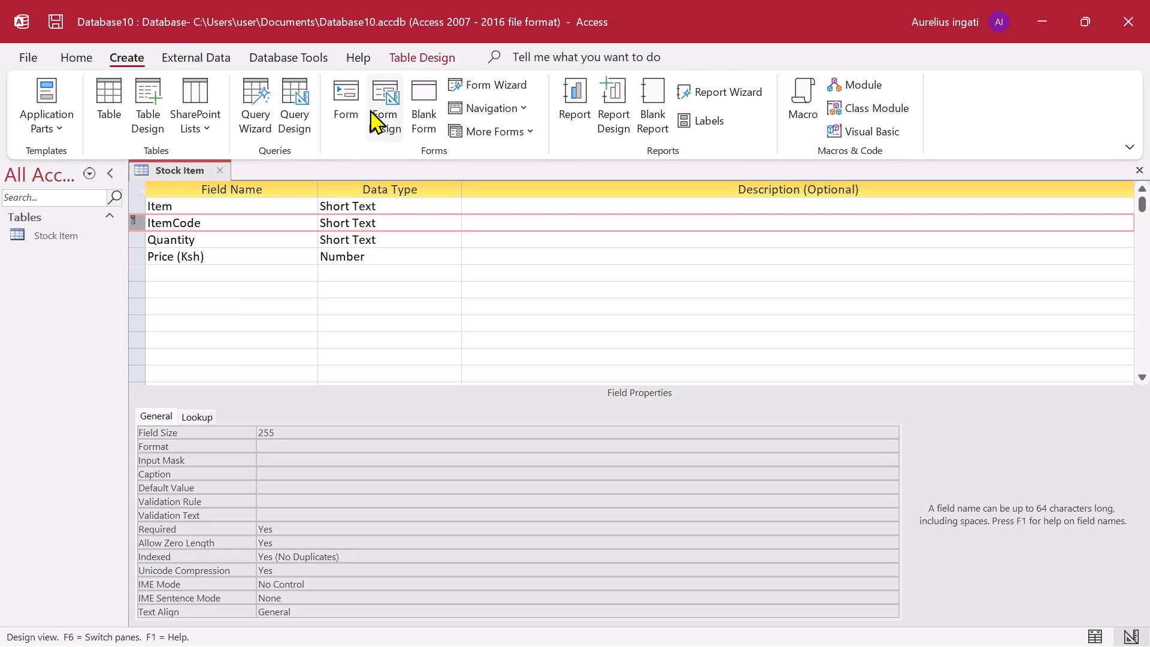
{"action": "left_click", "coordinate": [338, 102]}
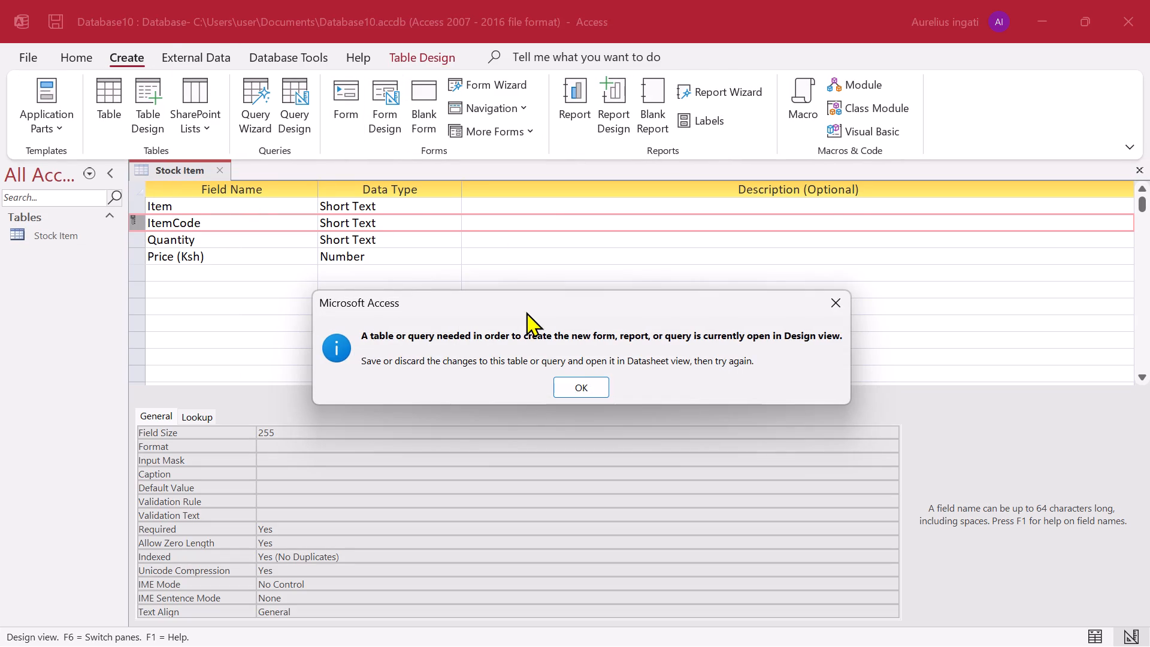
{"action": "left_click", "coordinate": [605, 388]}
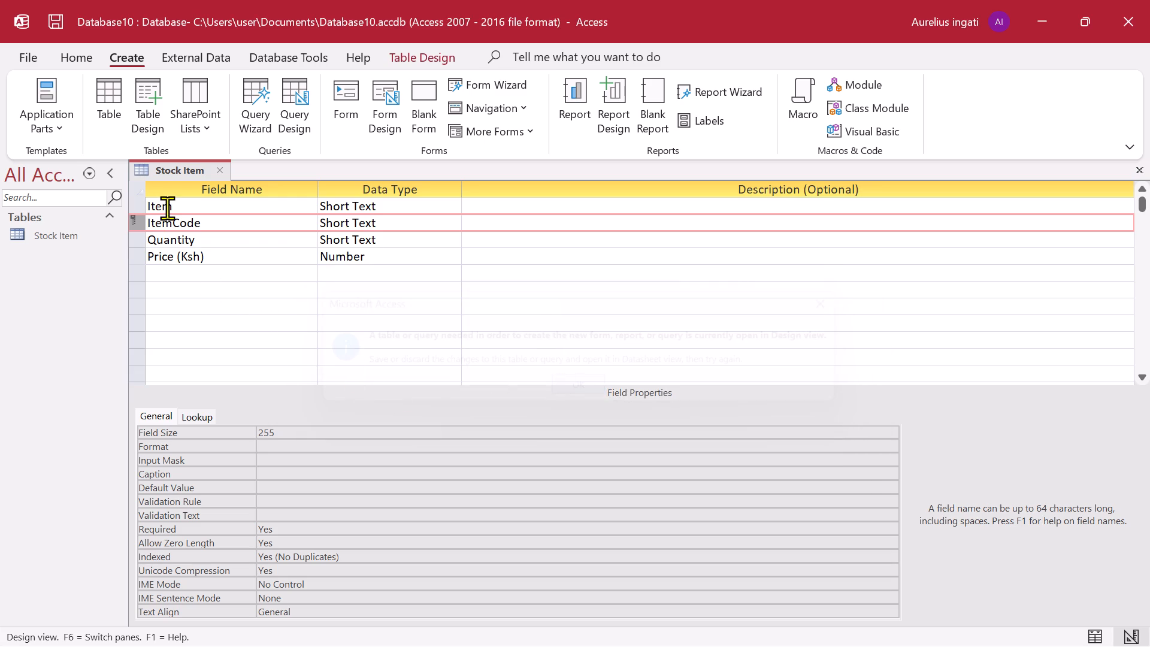
Switch the Stock Item table to Datasheet View, saving its design changes.
{"action": "left_click", "coordinate": [72, 55]}
{"action": "left_click", "coordinate": [92, 106]}
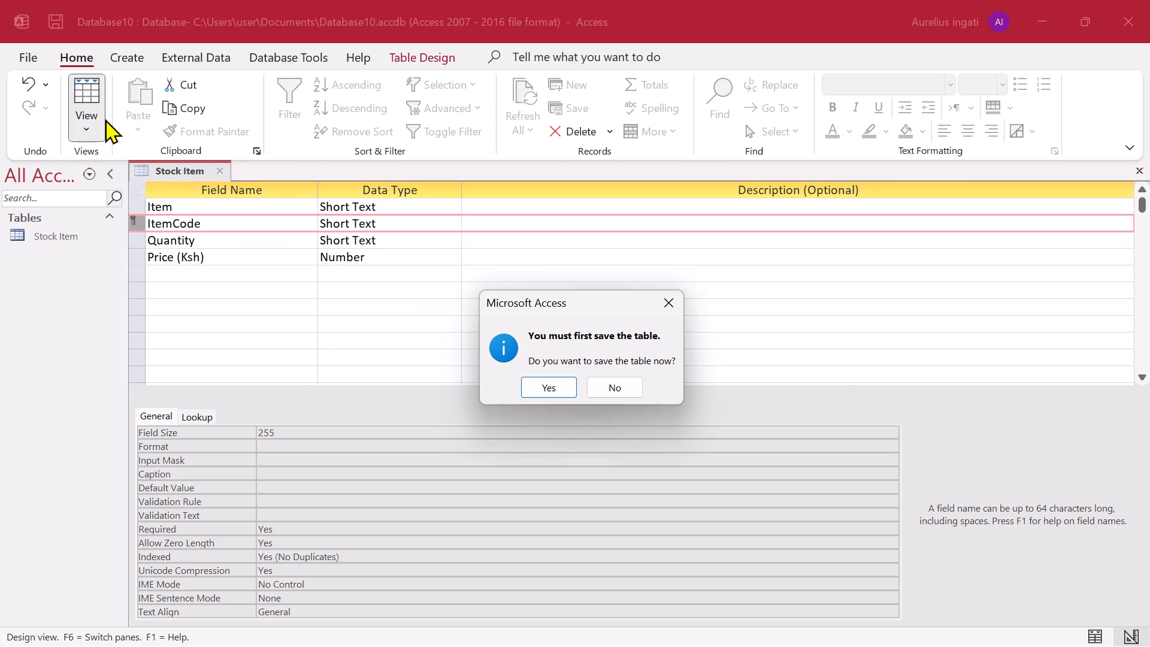
{"action": "left_click", "coordinate": [553, 386]}
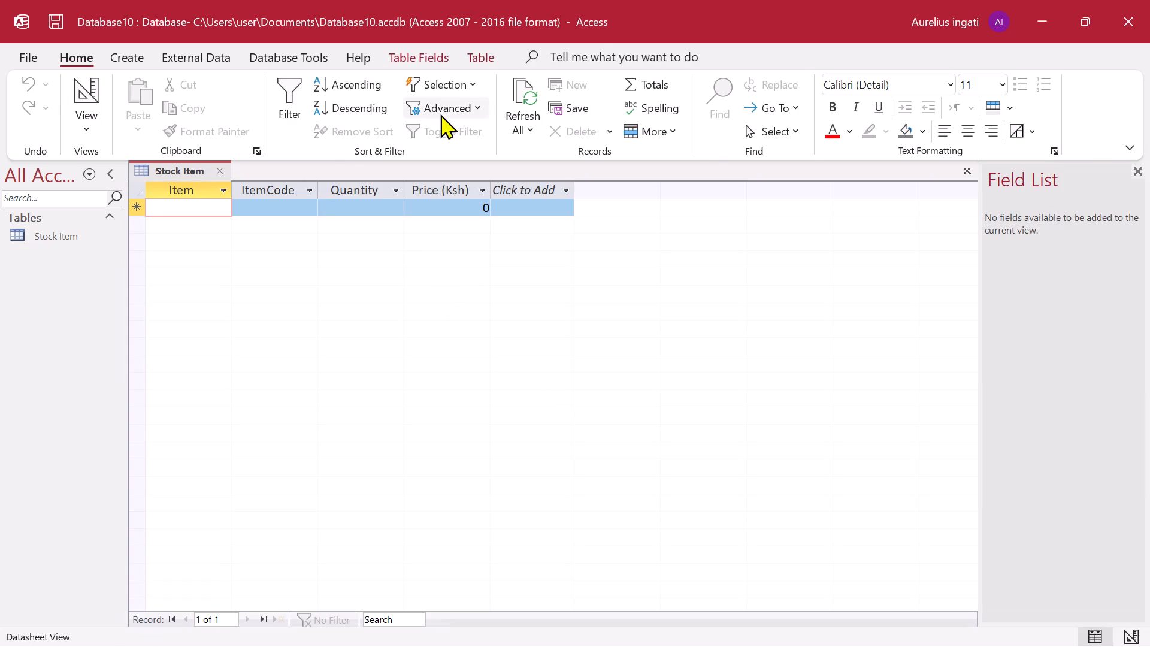
Create a form based on the Stock Item table.
{"action": "left_click", "coordinate": [150, 56]}
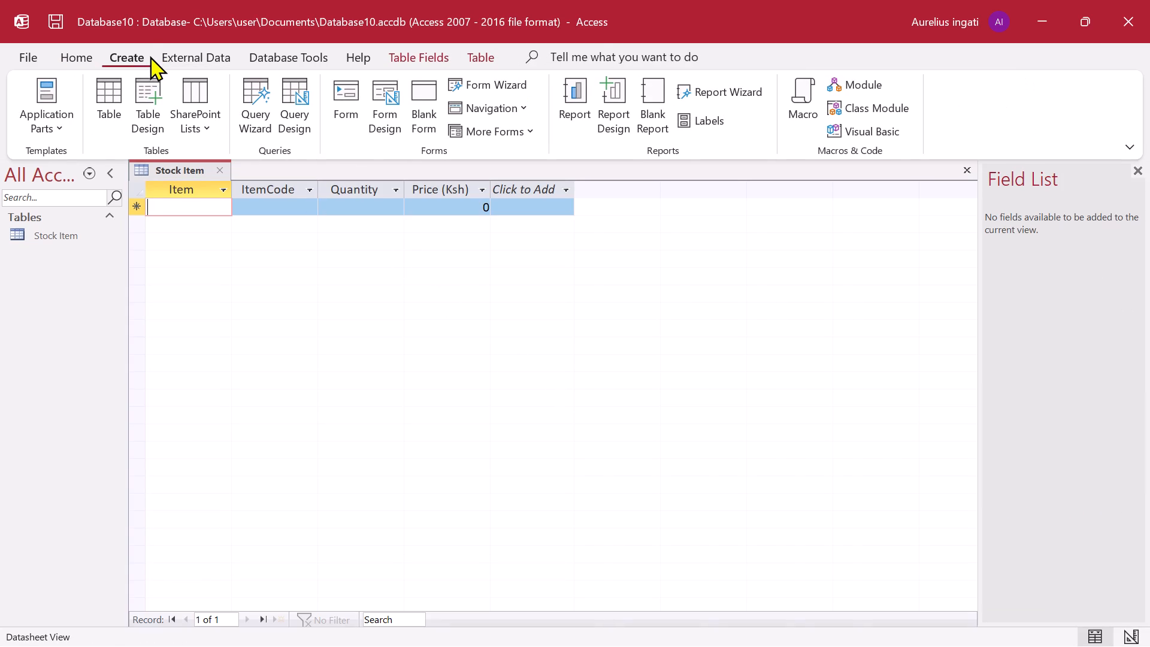
{"action": "left_click", "coordinate": [363, 116]}
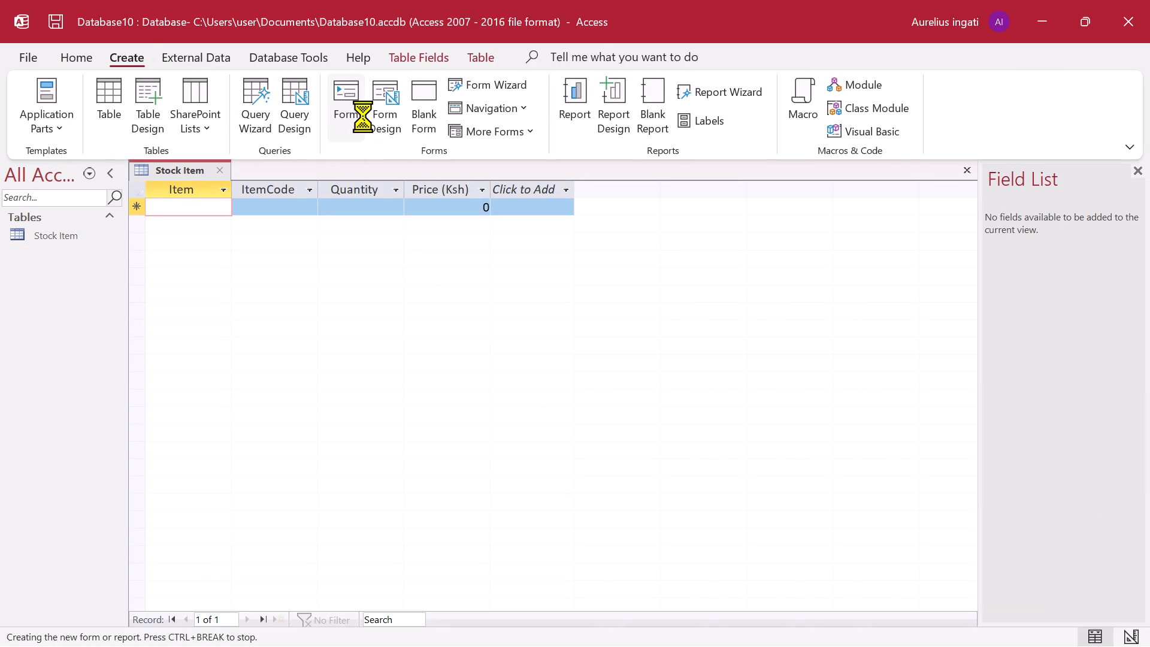
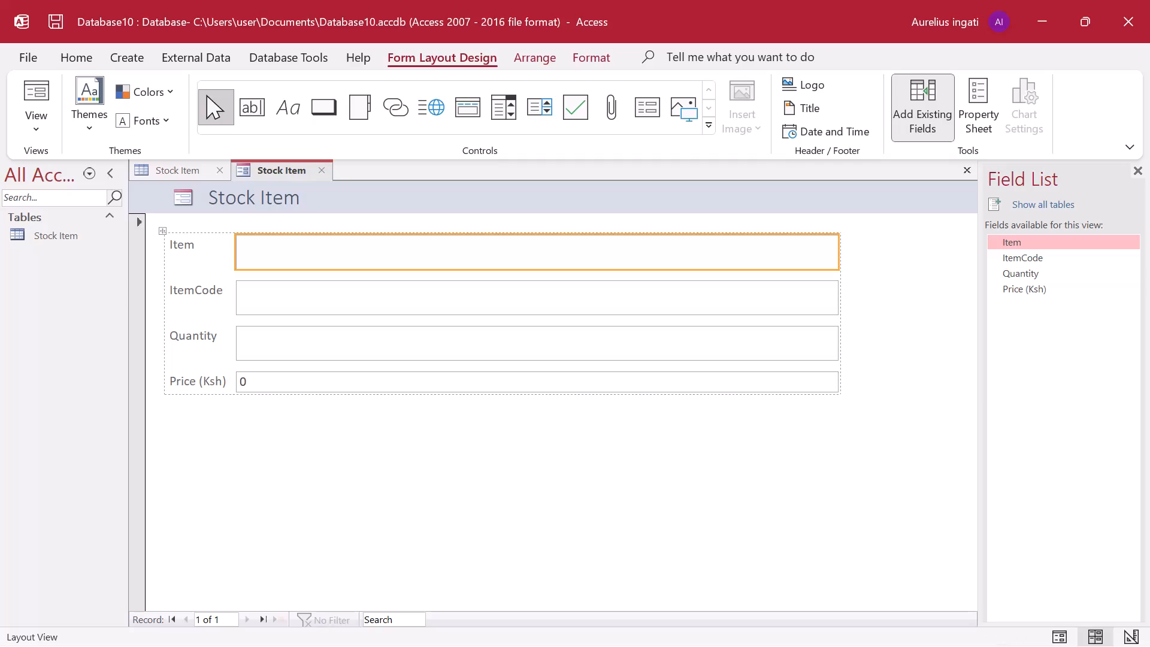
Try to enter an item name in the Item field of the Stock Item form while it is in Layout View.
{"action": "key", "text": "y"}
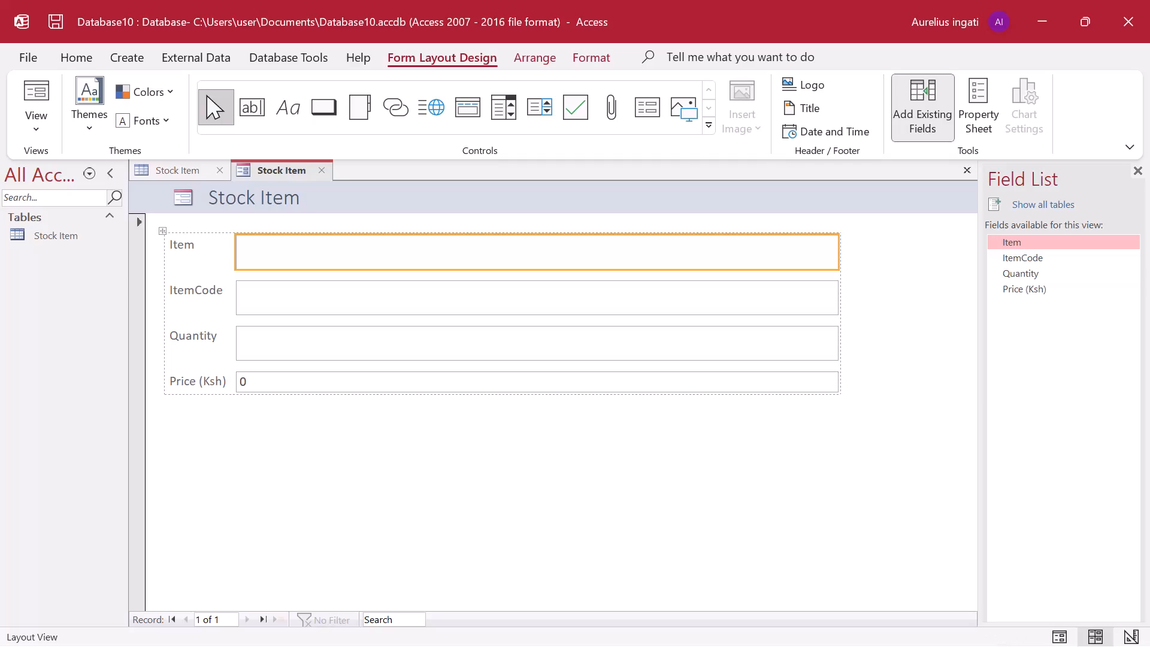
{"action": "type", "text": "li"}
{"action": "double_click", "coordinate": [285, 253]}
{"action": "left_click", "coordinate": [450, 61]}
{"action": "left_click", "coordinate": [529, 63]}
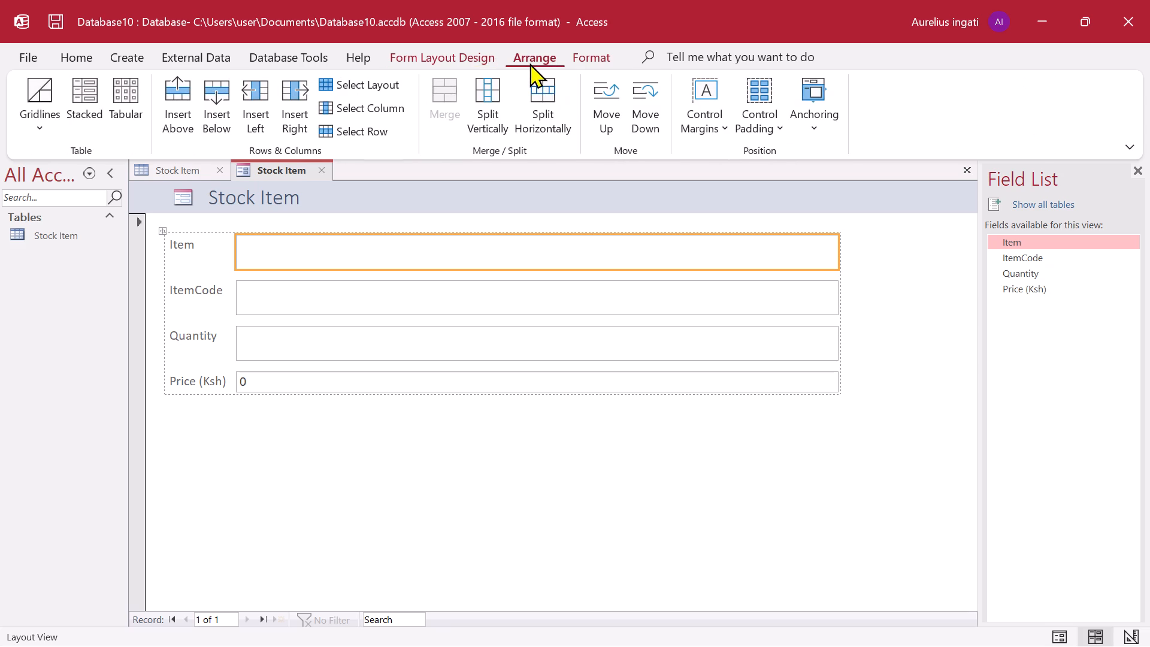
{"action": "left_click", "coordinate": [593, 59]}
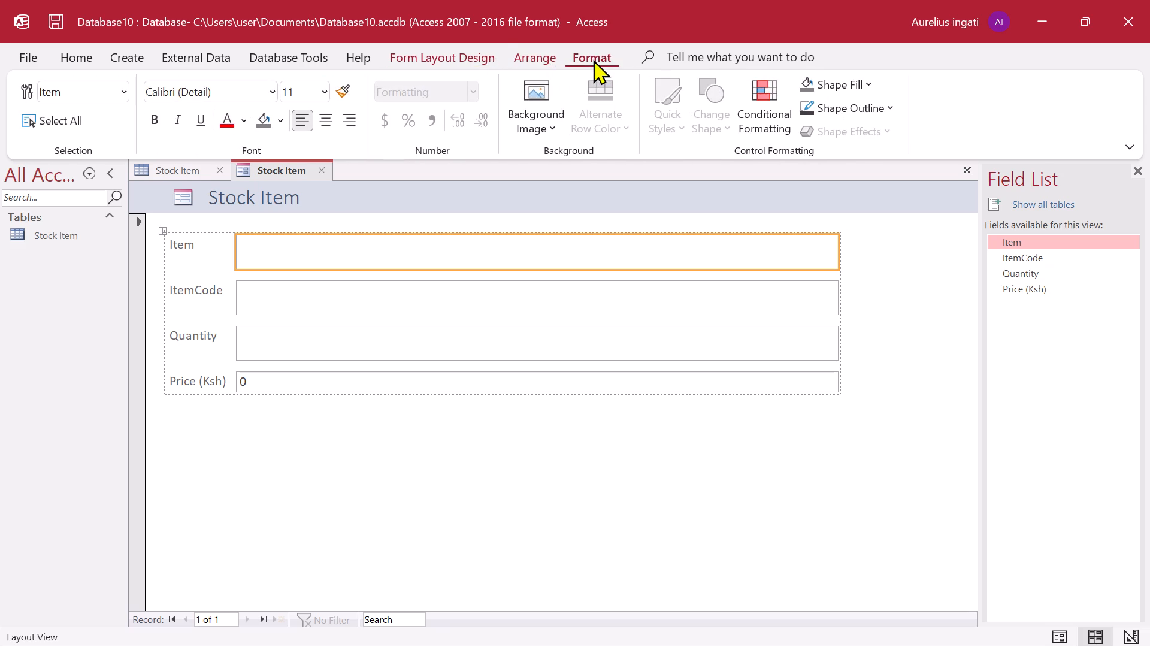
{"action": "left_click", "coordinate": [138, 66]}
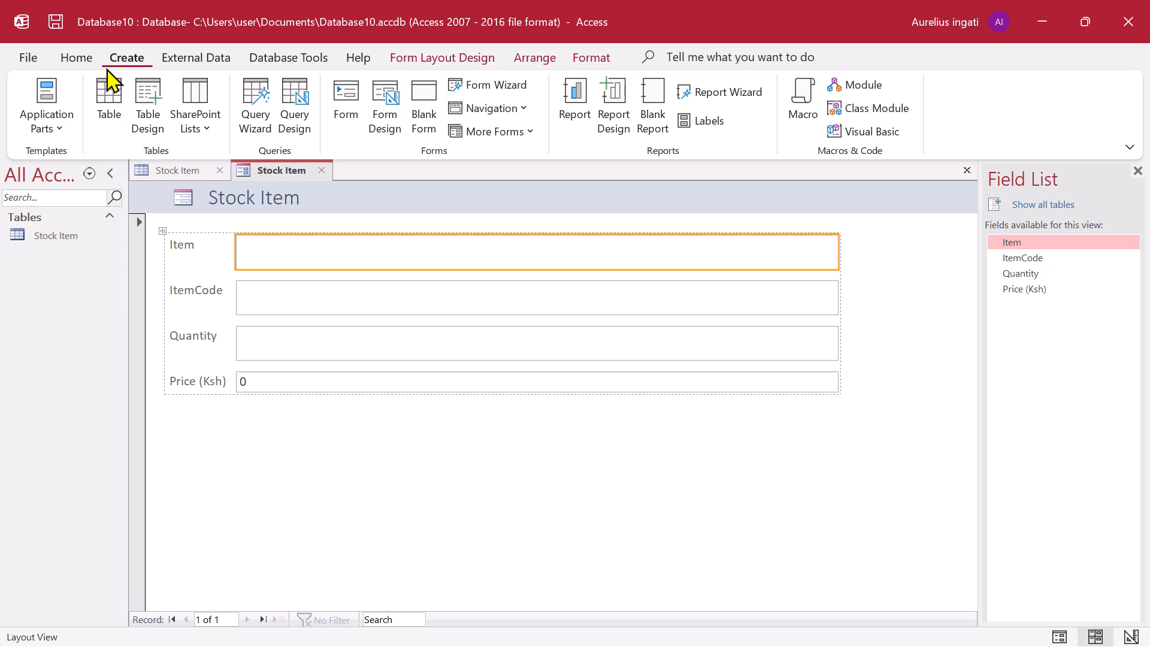
Switch the Stock Item form to Form View.
{"action": "left_click", "coordinate": [82, 66]}
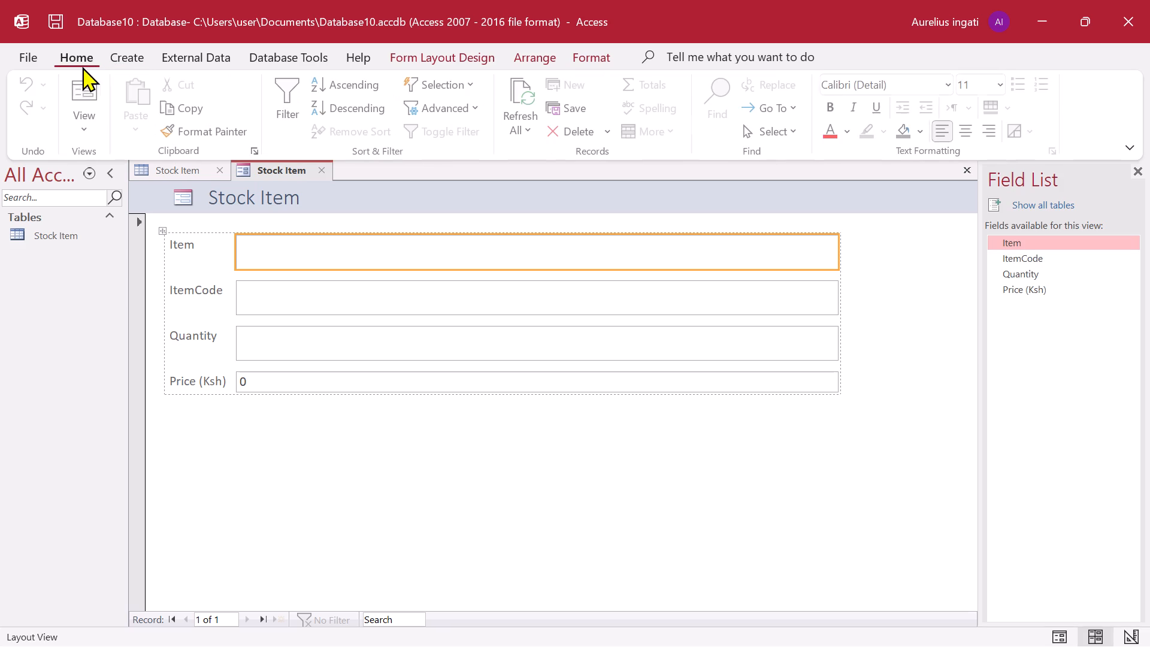
{"action": "left_click", "coordinate": [86, 129]}
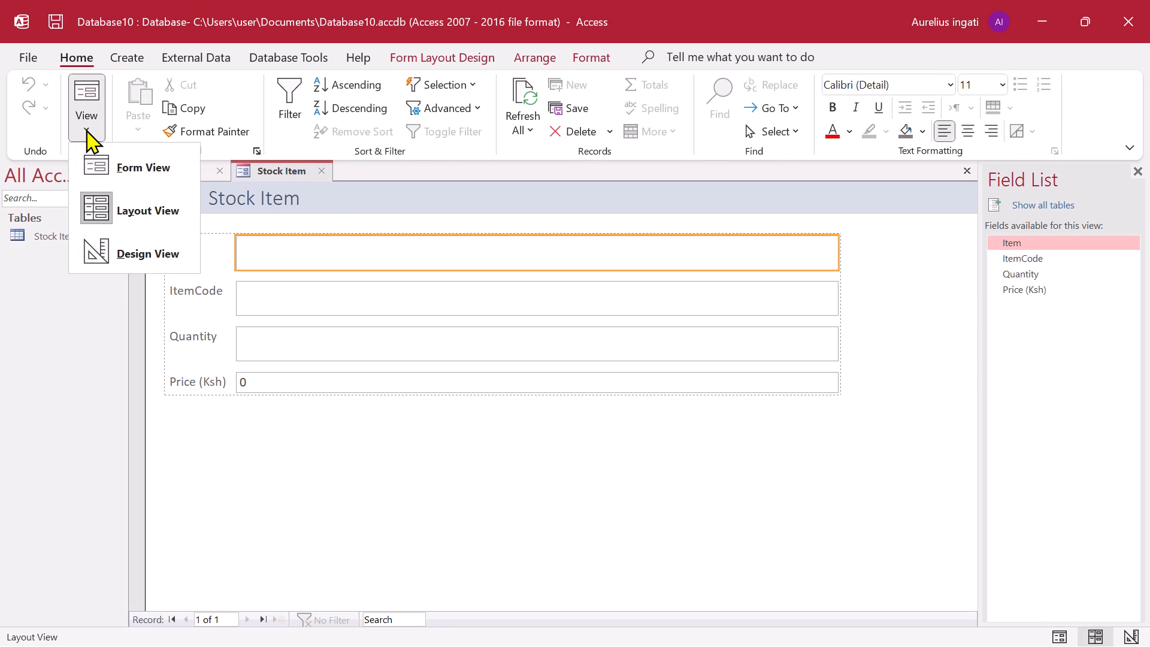
{"action": "left_click", "coordinate": [130, 155]}
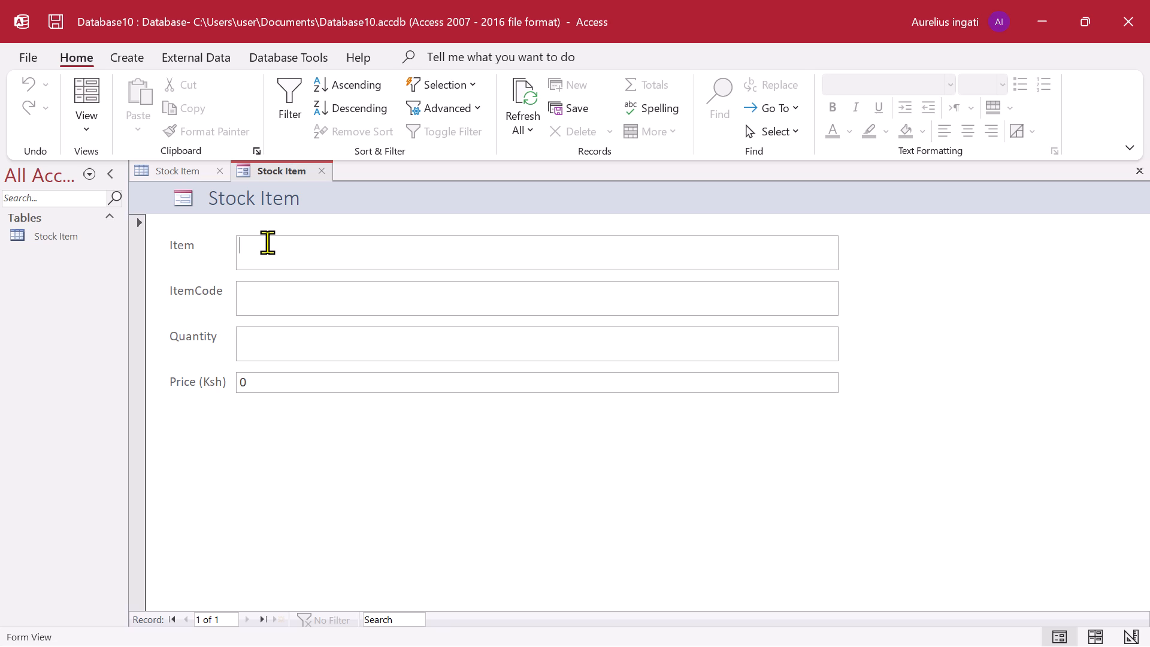
Fill in the first record with Item "Cylindrical water tank" and ItemCode "WTC-20".
{"action": "key", "text": "c"}
{"action": "type", "text": "ylin"}
{"action": "type", "text": "drical"}
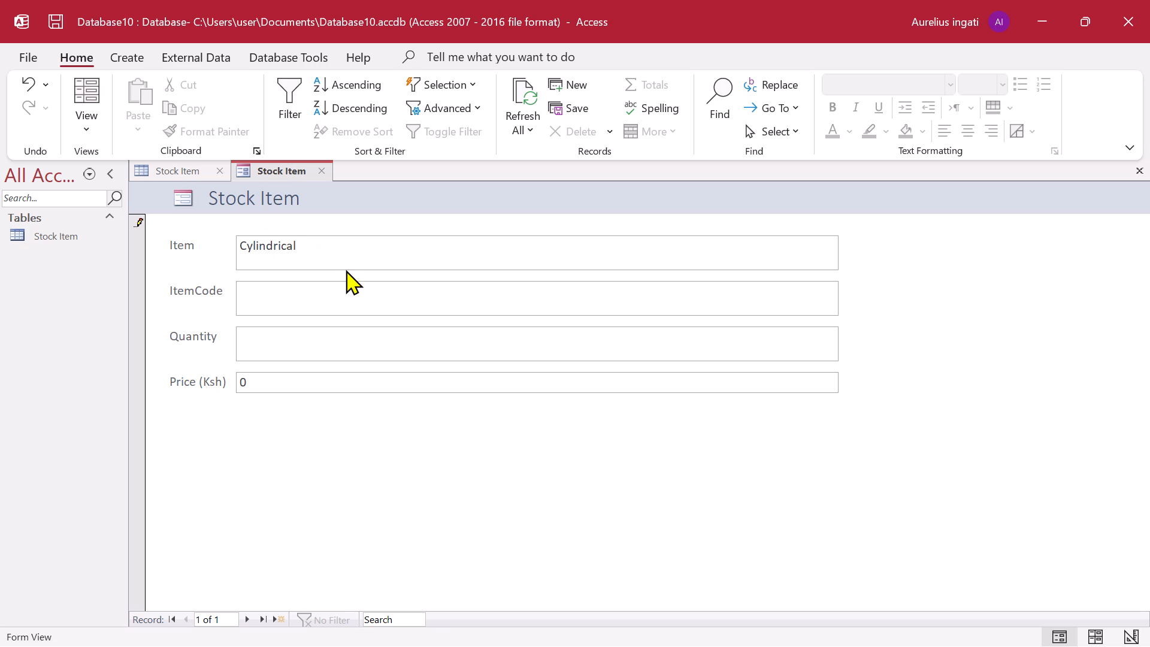
{"action": "key", "text": "space"}
{"action": "type", "text": "wa"}
{"action": "type", "text": "ter"}
{"action": "key", "text": "space"}
{"action": "type", "text": "tank"}
{"action": "left_click", "coordinate": [353, 294]}
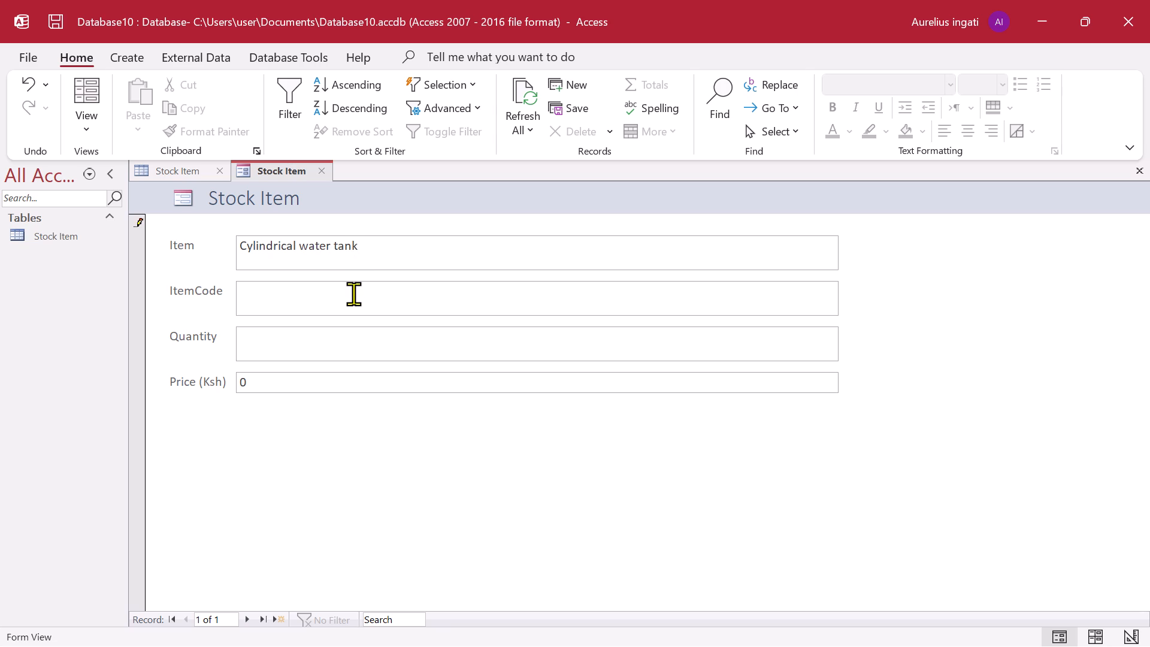
{"action": "type", "text": "WTC"}
{"action": "type", "text": "-20"}
Set the first record's Quantity to "20 liters" and its Price (Ksh) to 850.
{"action": "left_click", "coordinate": [331, 344]}
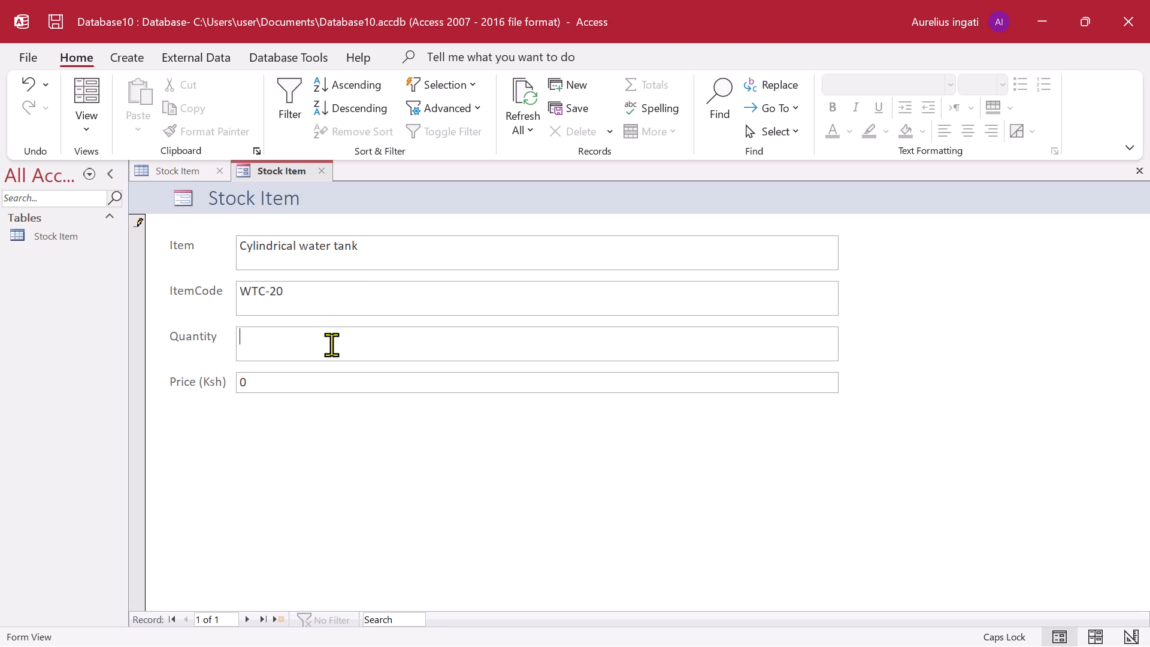
{"action": "type", "text": "20"}
{"action": "key", "text": "space"}
{"action": "type", "text": "liter"}
{"action": "key", "text": "s"}
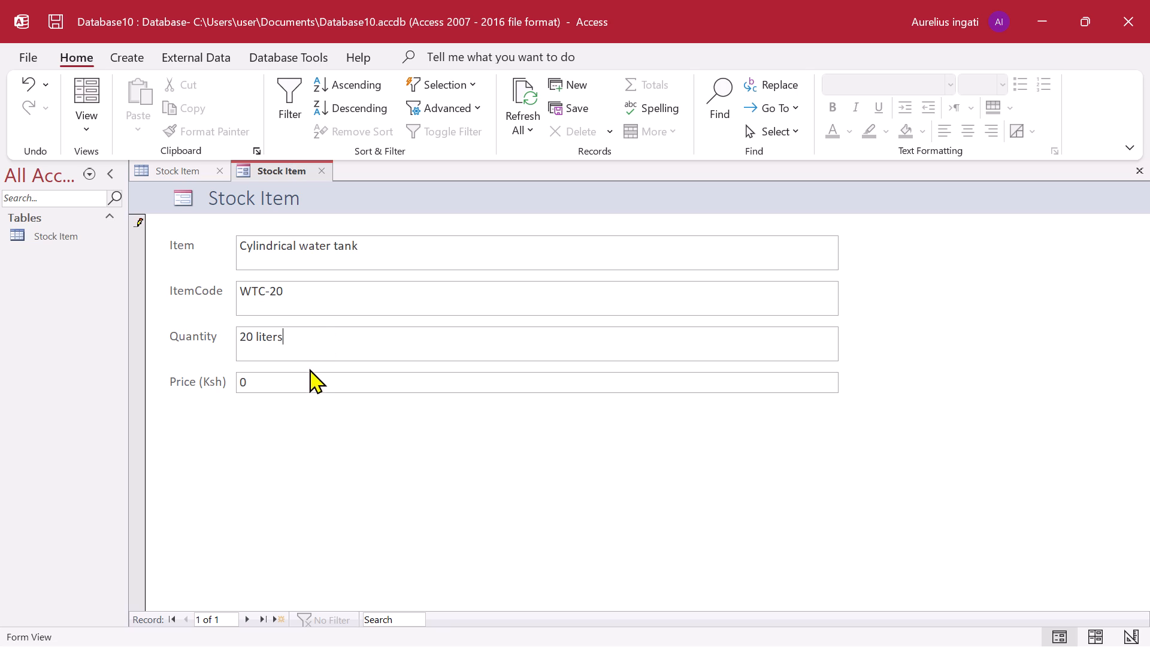
{"action": "left_click", "coordinate": [298, 380]}
{"action": "key", "text": "BackSpace"}
{"action": "type", "text": "850"}
Start a second record in the Stock Item form with "Cylindrical water tank" as the Item.
{"action": "left_click", "coordinate": [249, 618]}
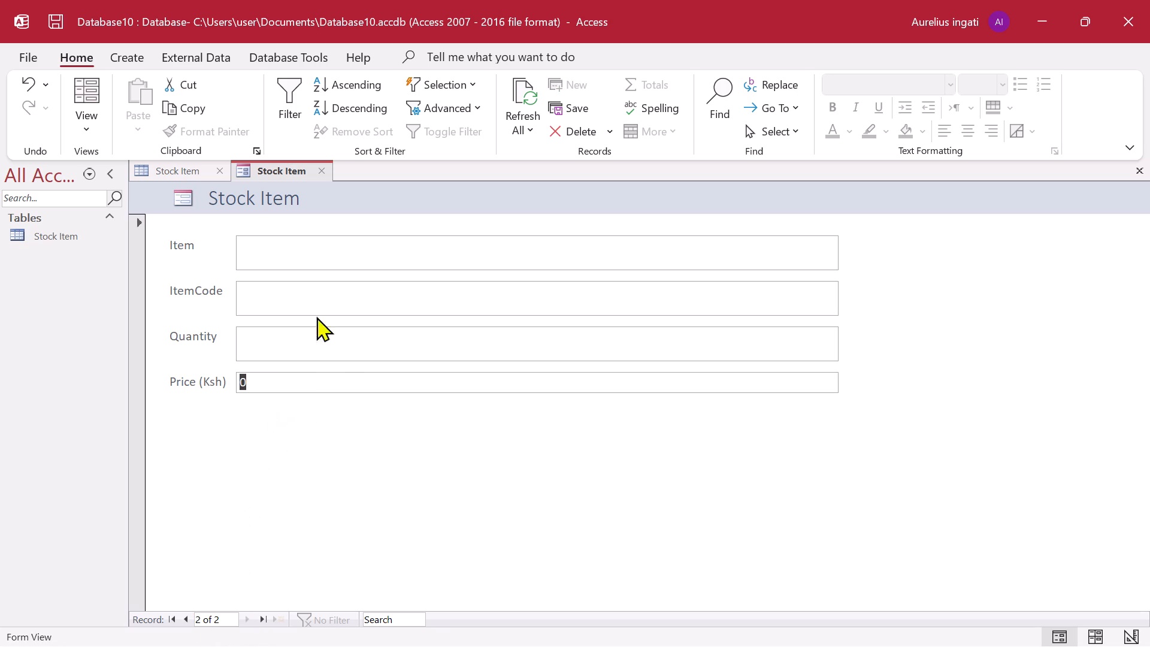
{"action": "left_click", "coordinate": [290, 259]}
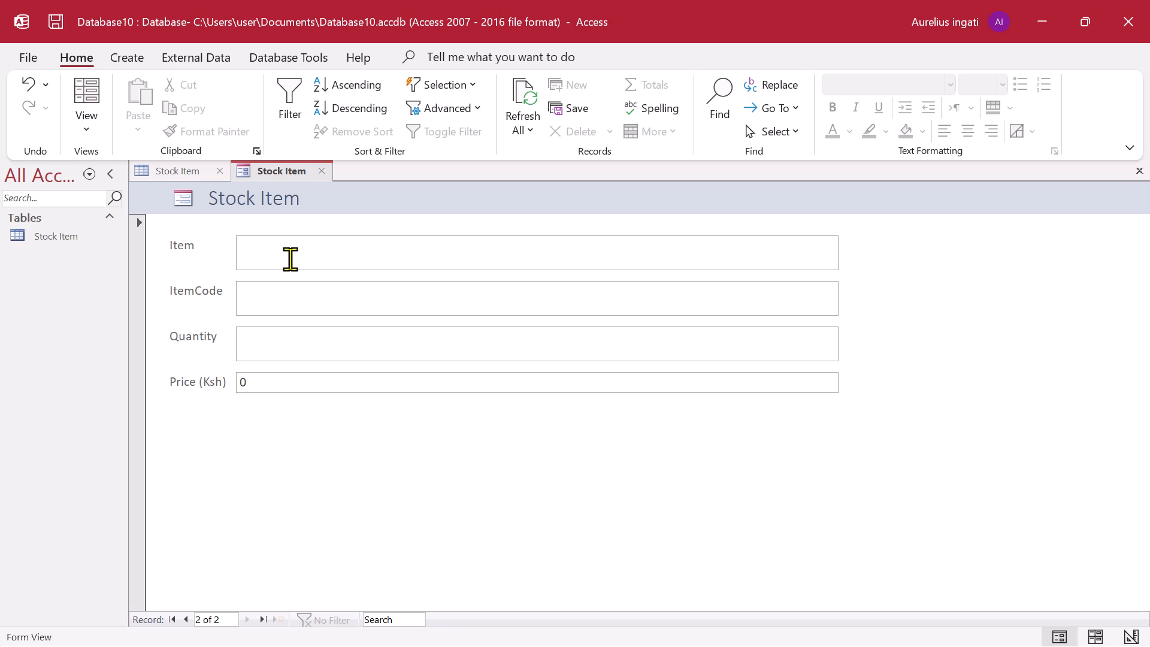
{"action": "key", "text": "c"}
{"action": "type", "text": "yli"}
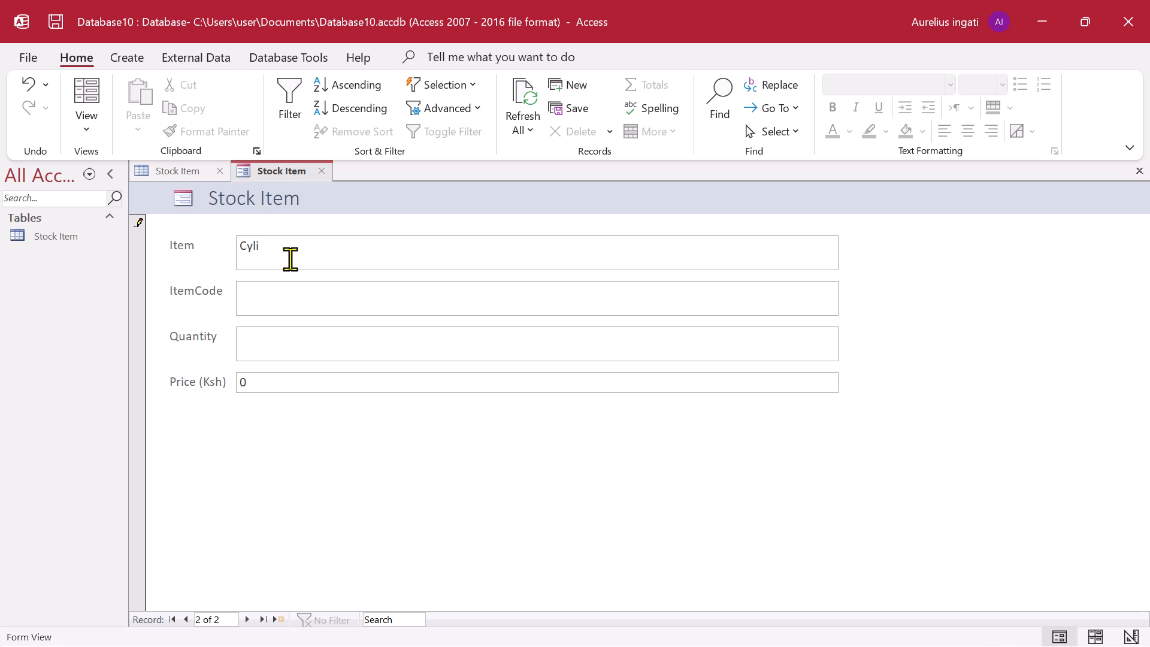
{"action": "key", "text": "n"}
{"action": "type", "text": "drical"}
{"action": "key", "text": "space"}
{"action": "type", "text": "water"}
{"action": "key", "text": "v"}
{"action": "key", "text": "BackSpace"}
{"action": "key", "text": "space"}
{"action": "type", "text": "tank"}
Enter "WTC-200" as the ItemCode of the second record.
{"action": "left_click", "coordinate": [301, 296]}
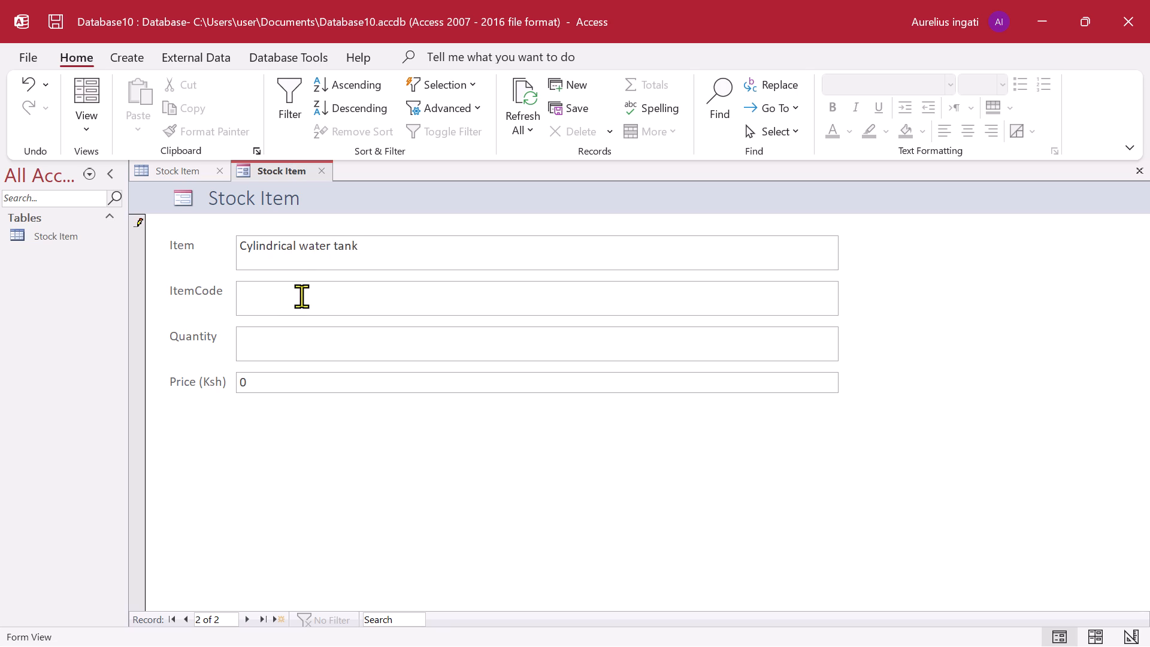
{"action": "type", "text": "WT"}
{"action": "type", "text": "C-"}
{"action": "type", "text": "2000"}
{"action": "key", "text": "BackSpace"}
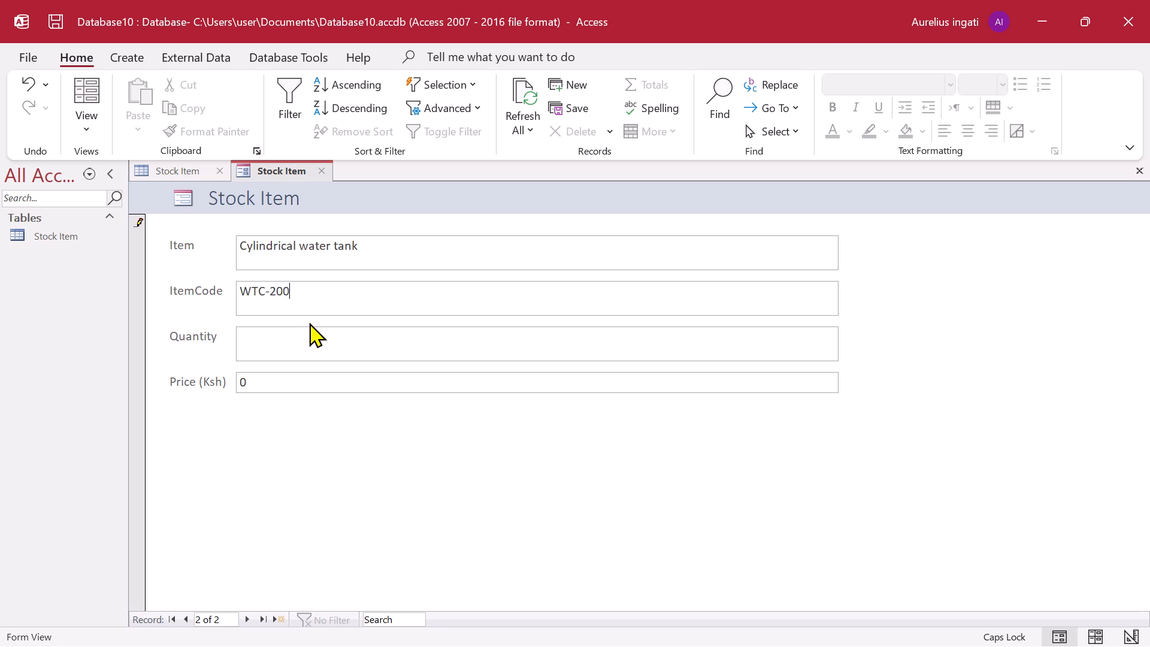
Activate the Quantity field of the second record for data entry.
{"action": "left_click_drag", "start_coordinate": [309, 322], "coordinate": [240, 352]}
{"action": "left_click", "coordinate": [240, 352]}
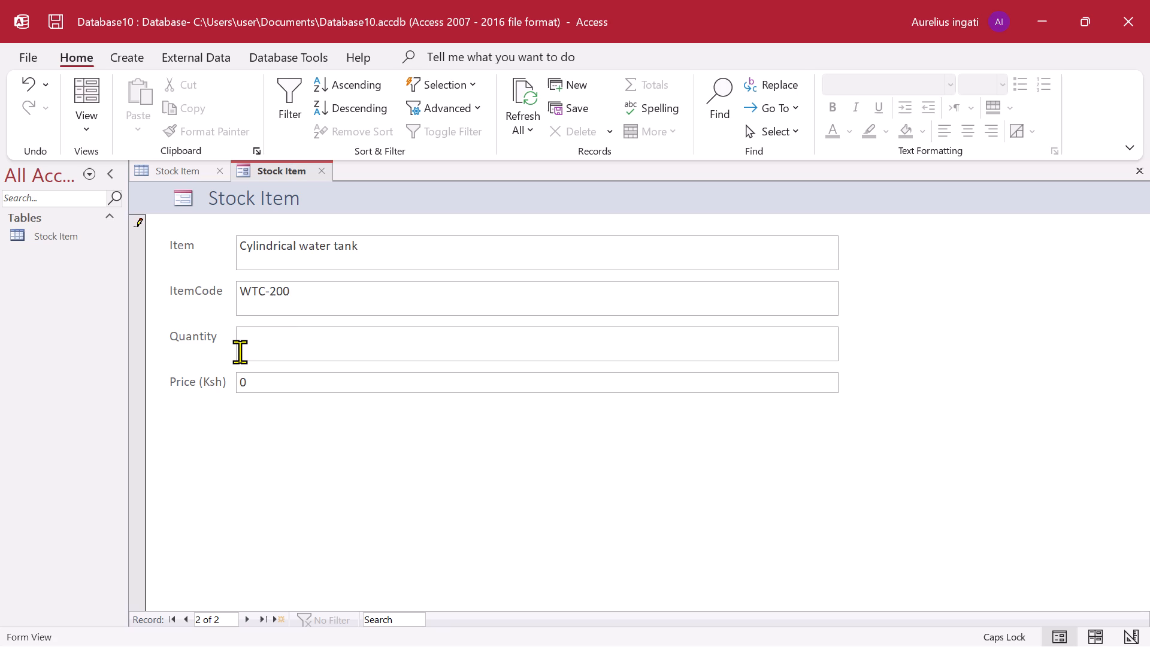
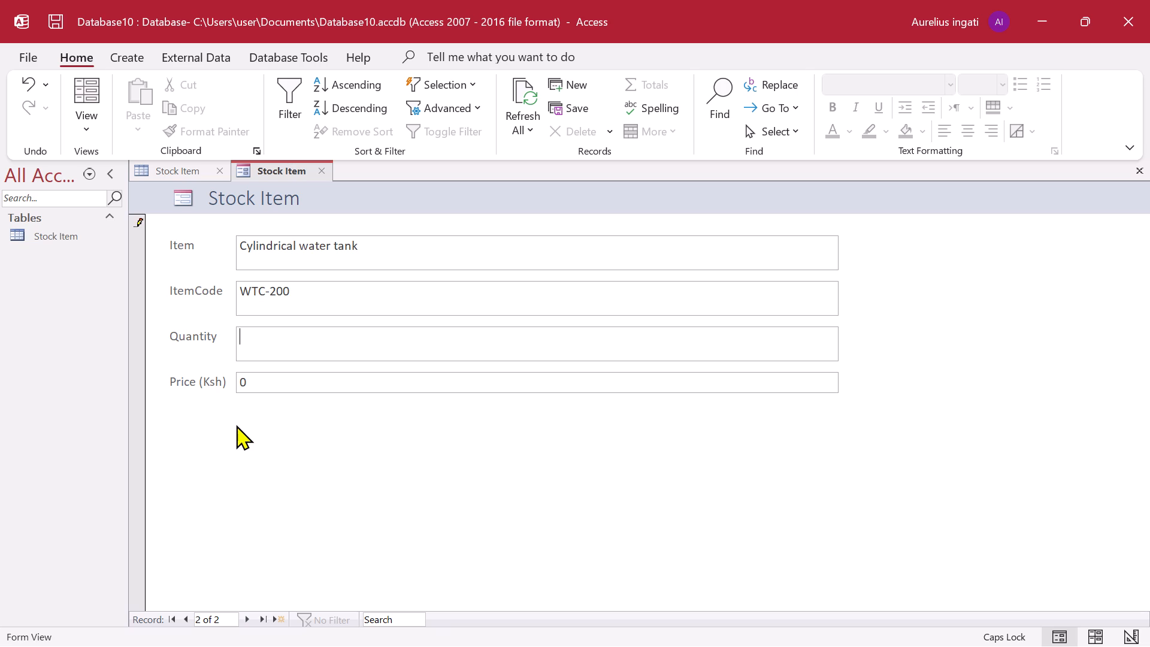
Set the second record's Quantity to "200 liters" and its Price (Ksh) to 3600.
{"action": "type", "text": "200"}
{"action": "key", "text": "space"}
{"action": "type", "text": "liters"}
{"action": "left_click", "coordinate": [249, 383]}
{"action": "key", "text": "BackSpace"}
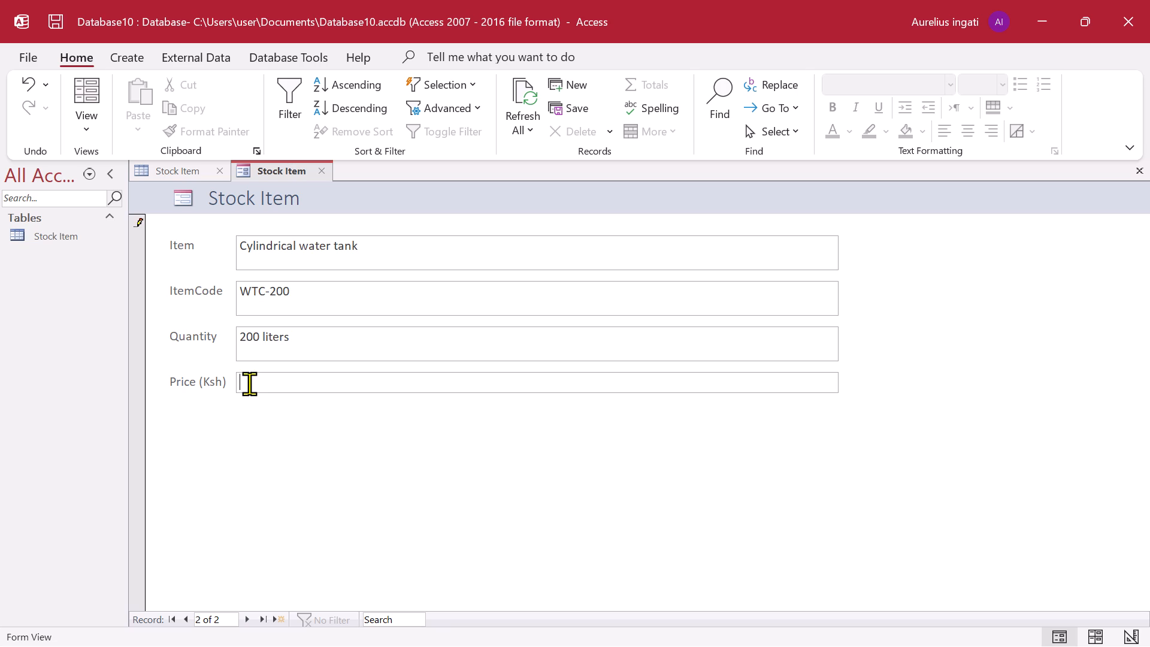
{"action": "type", "text": "3600"}
Start a third record in the Stock Item form with "Cylindrical water tank" as the Item.
{"action": "left_click", "coordinate": [247, 612]}
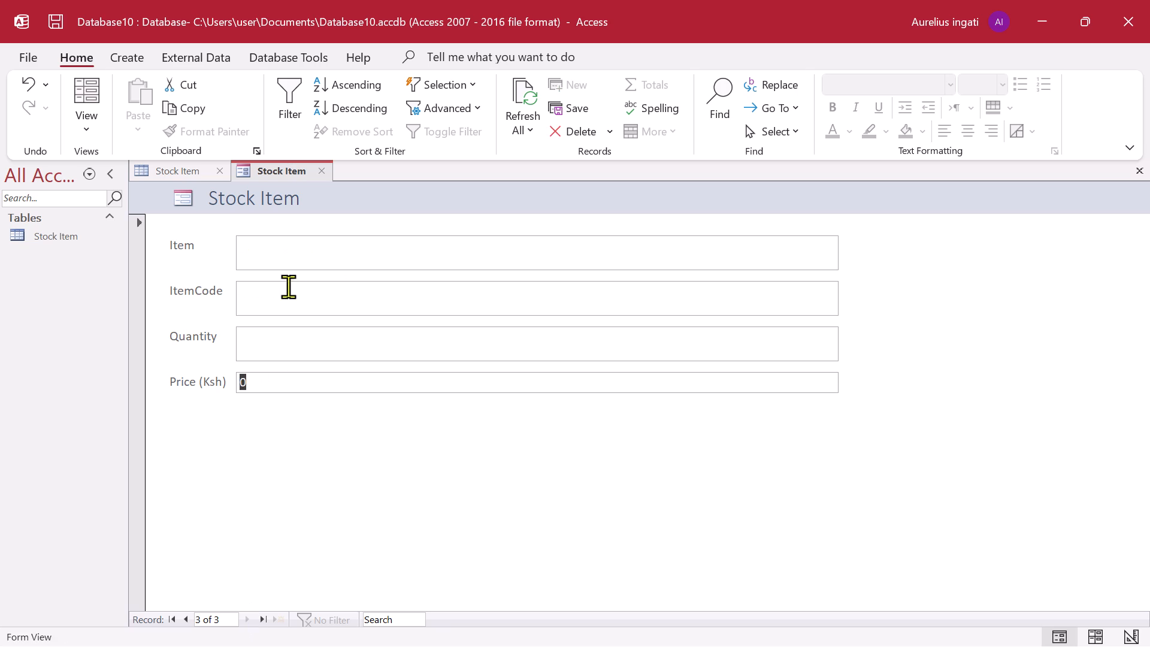
{"action": "left_click", "coordinate": [268, 264]}
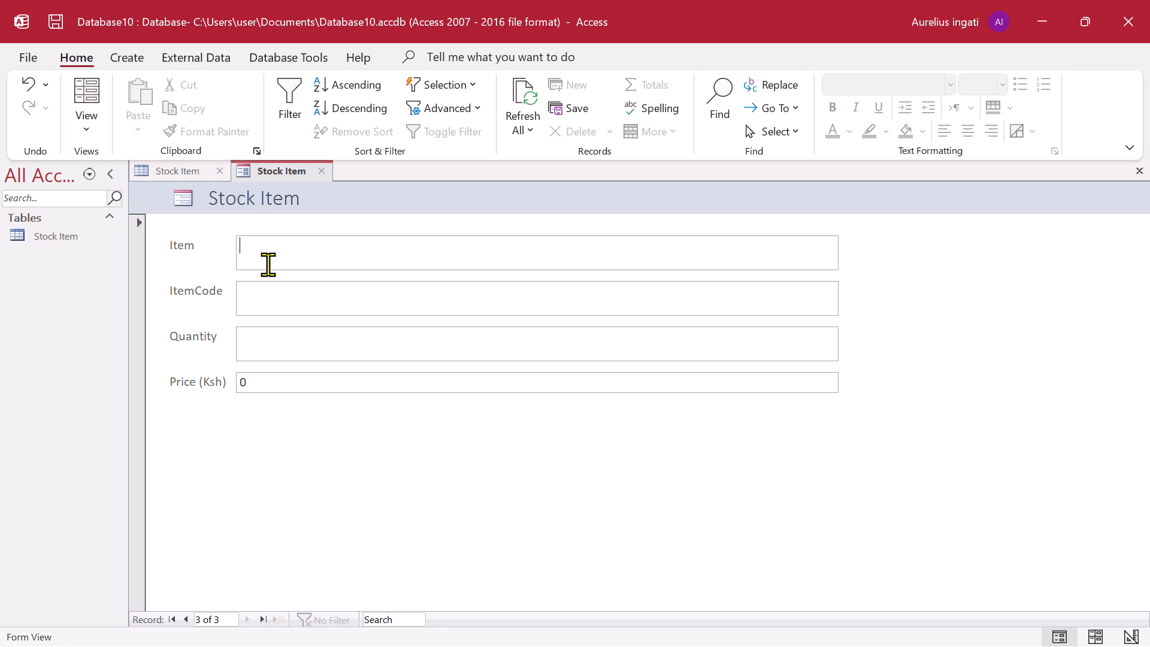
{"action": "key", "text": "c"}
{"action": "type", "text": "ylindroic"}
{"action": "key", "text": "BackSpace"}
{"action": "key", "text": "BackSpace"}
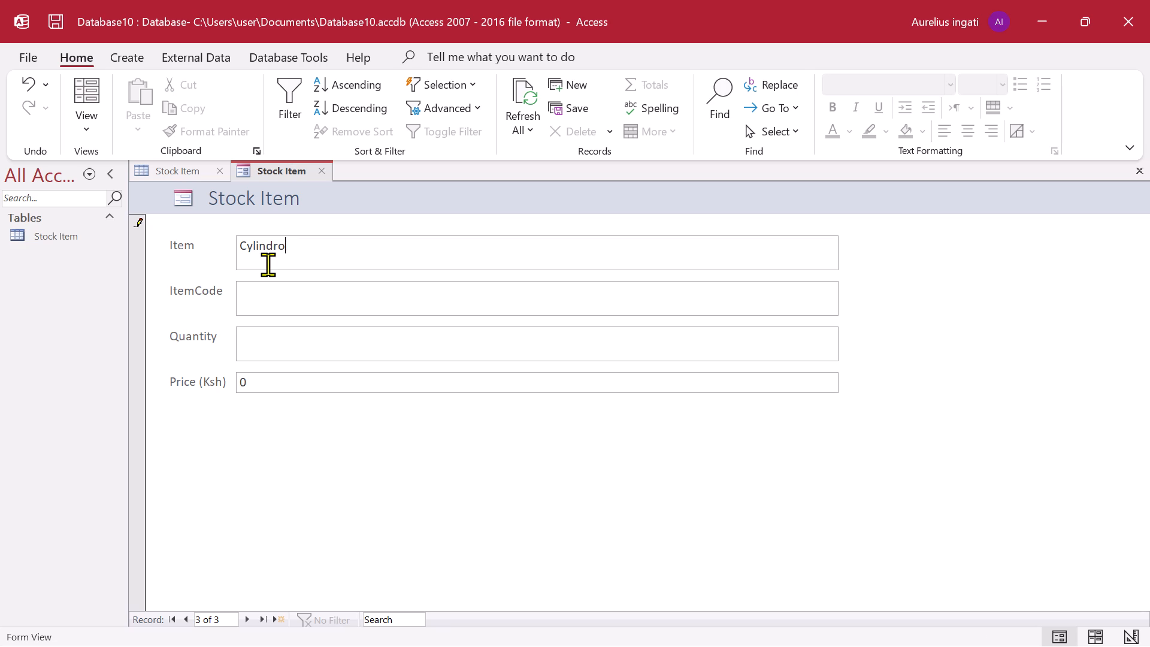
{"action": "key", "text": "BackSpace"}
{"action": "type", "text": "ical"}
{"action": "key", "text": "space"}
{"action": "type", "text": "water"}
{"action": "key", "text": "space"}
{"action": "type", "text": "tank"}
Enter "WTC-500" as the ItemCode of the third record.
{"action": "left_click", "coordinate": [274, 298]}
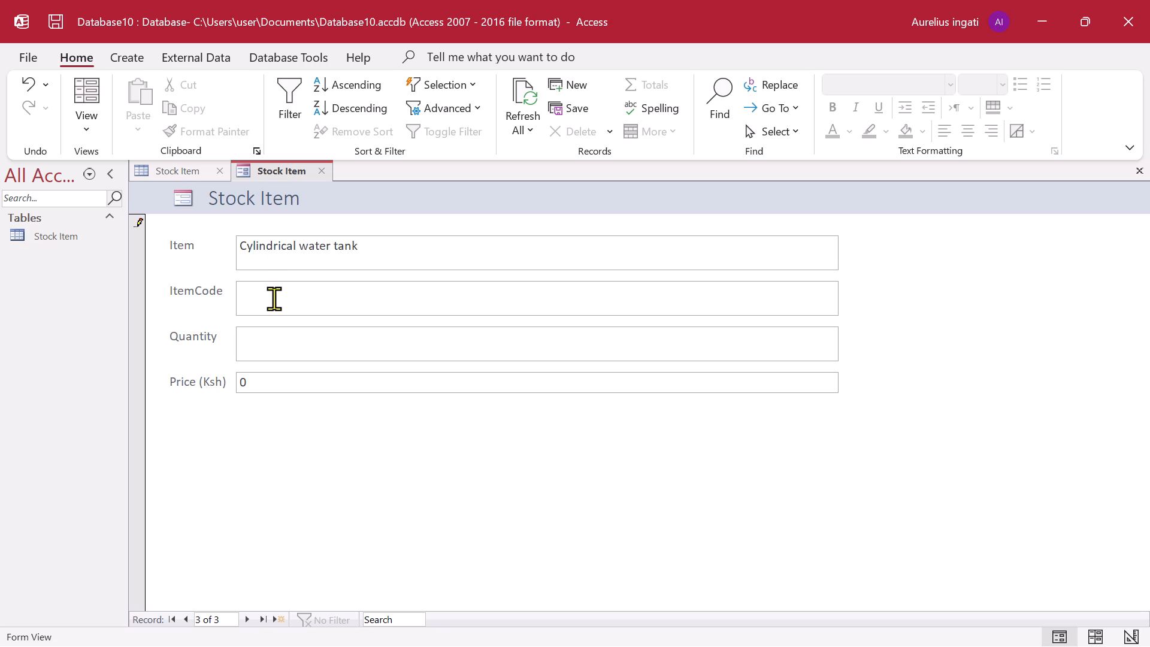
{"action": "key", "text": "w"}
{"action": "type", "text": "tc"}
{"action": "key", "text": "BackSpace"}
{"action": "key", "text": "BackSpace"}
{"action": "type", "text": "TC"}
{"action": "key", "text": "minus"}
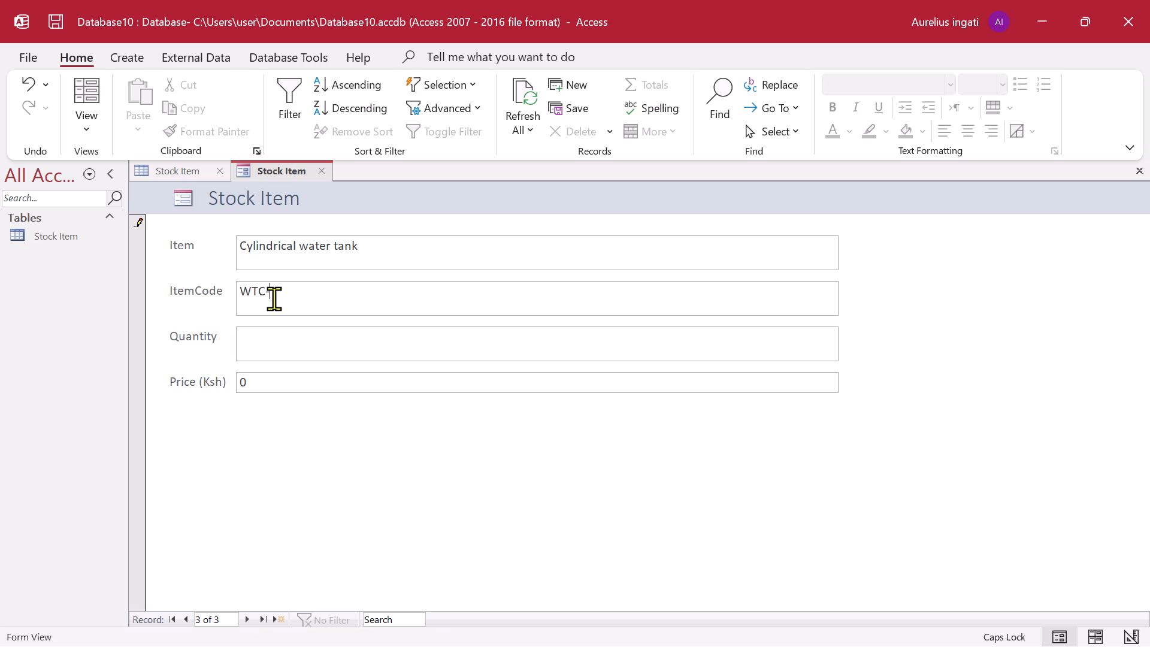
{"action": "key", "text": "5"}
{"action": "type", "text": "000"}
{"action": "key", "text": "BackSpace"}
Set the third record's Quantity to "500 liters" and its Price (Ksh) to 7500.
{"action": "left_click", "coordinate": [283, 341]}
{"action": "type", "text": "500"}
{"action": "key", "text": "space"}
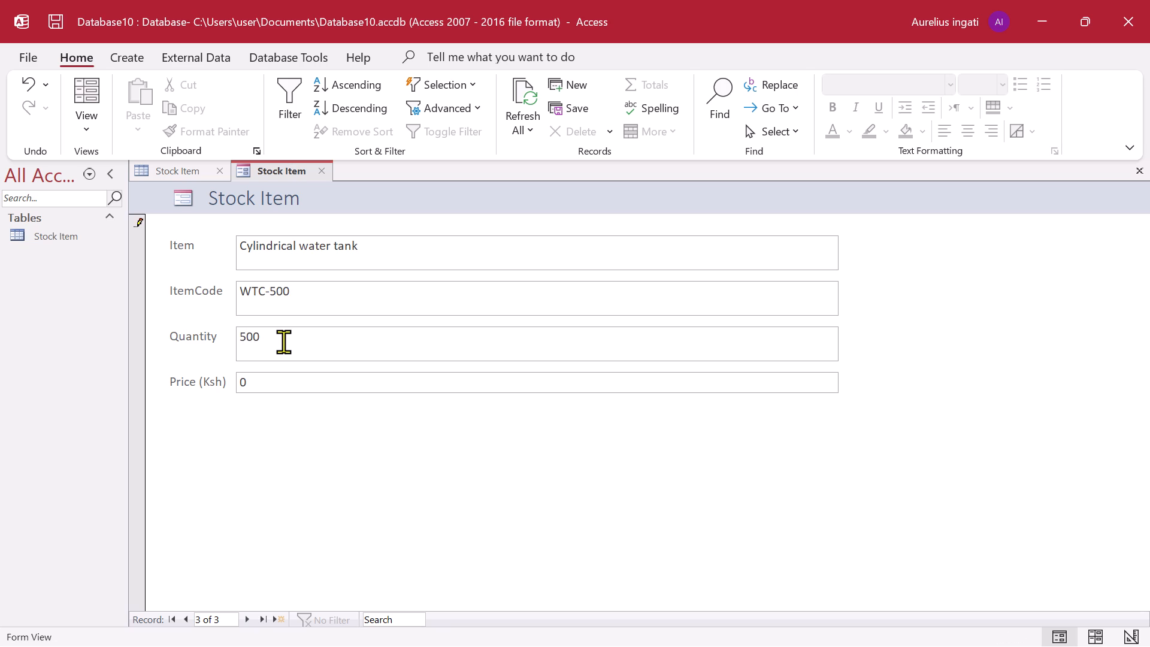
{"action": "type", "text": "liters"}
{"action": "left_click", "coordinate": [312, 383]}
{"action": "key", "text": "BackSpace"}
{"action": "type", "text": "74"}
{"action": "key", "text": "BackSpace"}
{"action": "type", "text": "500"}
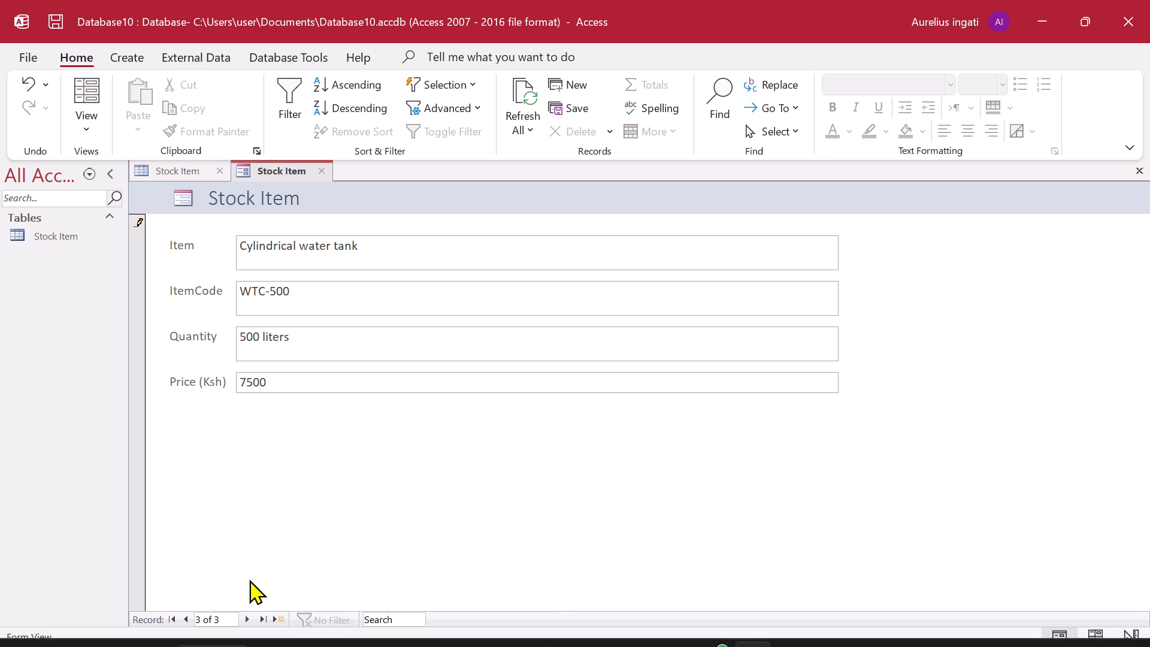
Start a fourth record in the Stock Item form with "Rectangular water tank" as the Item.
{"action": "left_click", "coordinate": [244, 616]}
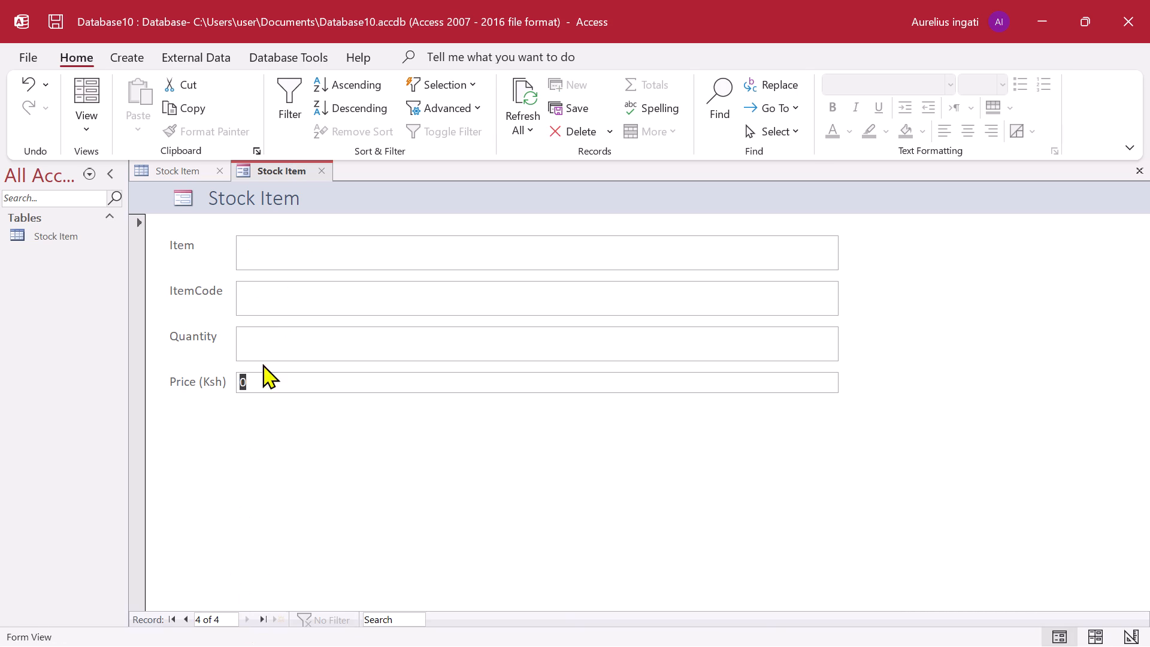
{"action": "left_click", "coordinate": [249, 259]}
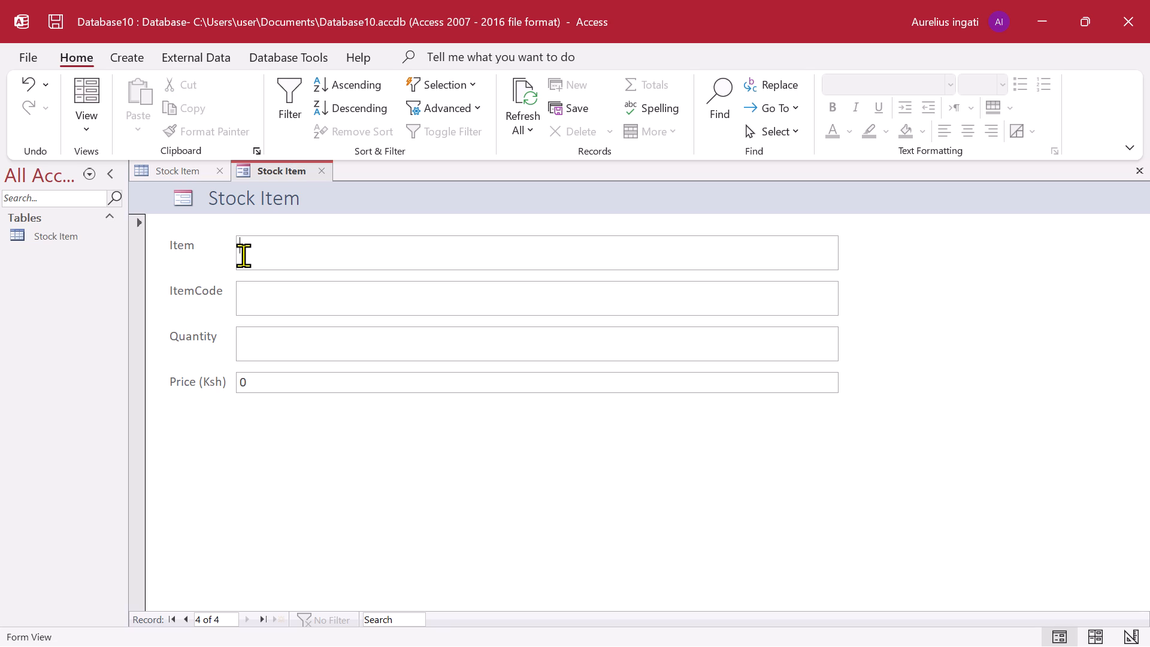
{"action": "type", "text": "RE"}
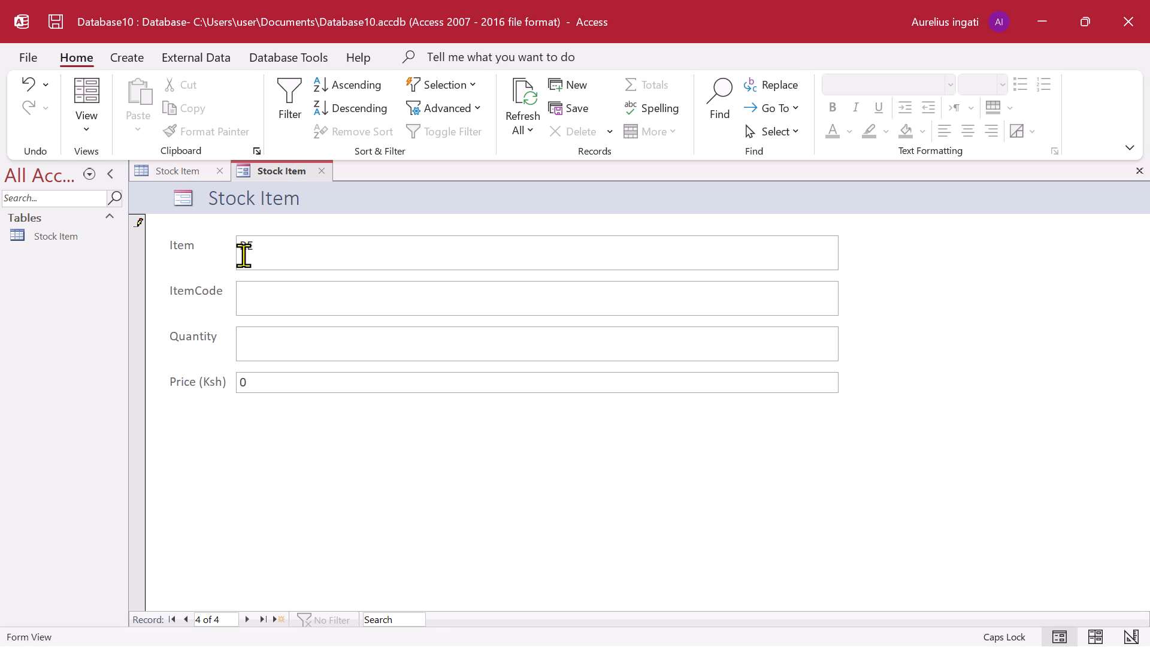
{"action": "key", "text": "BackSpace"}
{"action": "type", "text": "ecta"}
{"action": "type", "text": "ngular"}
{"action": "key", "text": "space"}
{"action": "type", "text": "water tank"}
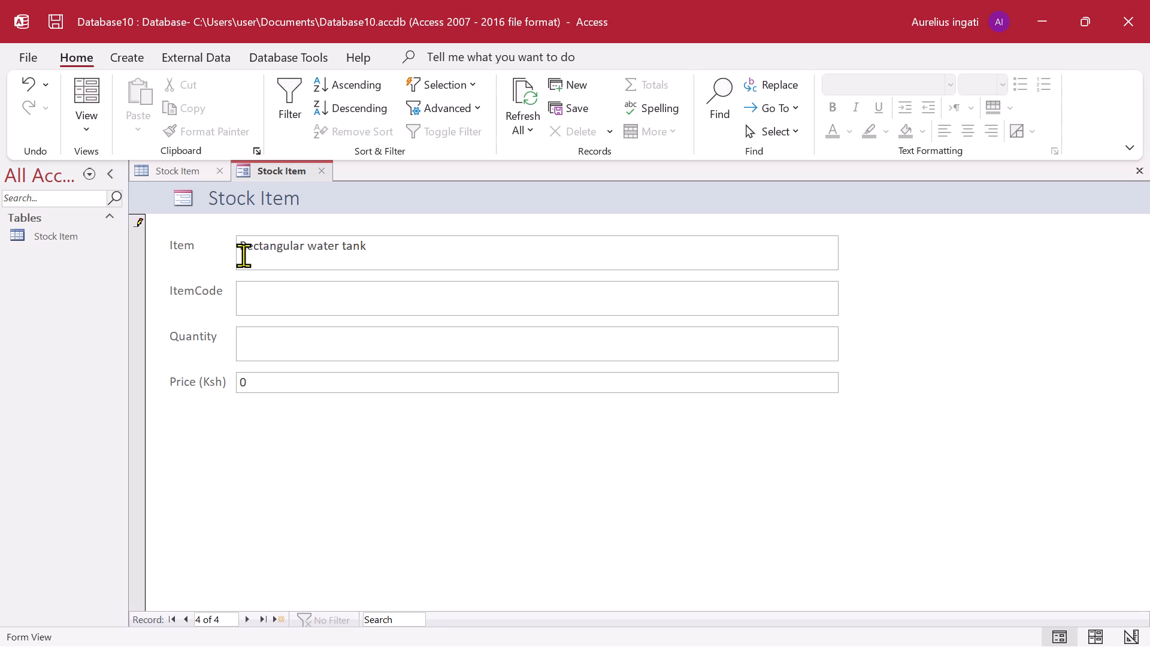
Enter "WTC-500" as the ItemCode of the fourth record.
{"action": "left_click", "coordinate": [264, 305]}
{"action": "key", "text": "w"}
{"action": "key", "text": "t"}
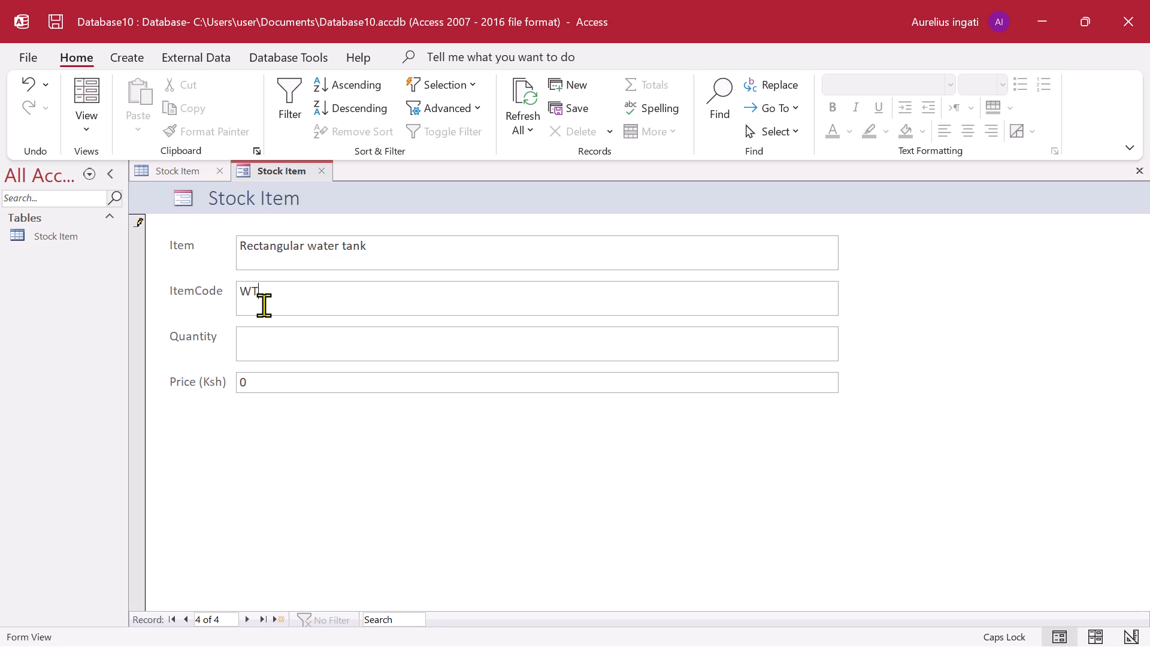
{"action": "key", "text": "c"}
{"action": "key", "text": "minus"}
{"action": "type", "text": "500"}
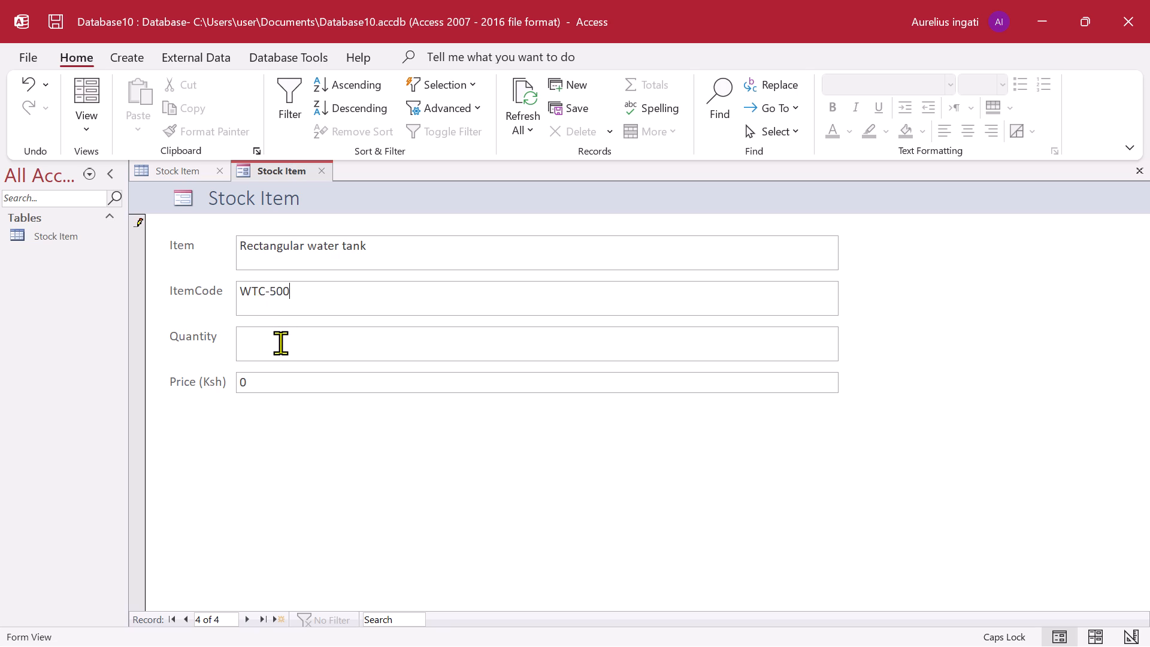
Set the fourth record's Quantity to "500 liters" and its Price (Ksh) to 9500, and try to advance to a new record.
{"action": "left_click", "coordinate": [280, 343]}
{"action": "type", "text": "500"}
{"action": "key", "text": "space"}
{"action": "type", "text": "liter"}
{"action": "key", "text": "s"}
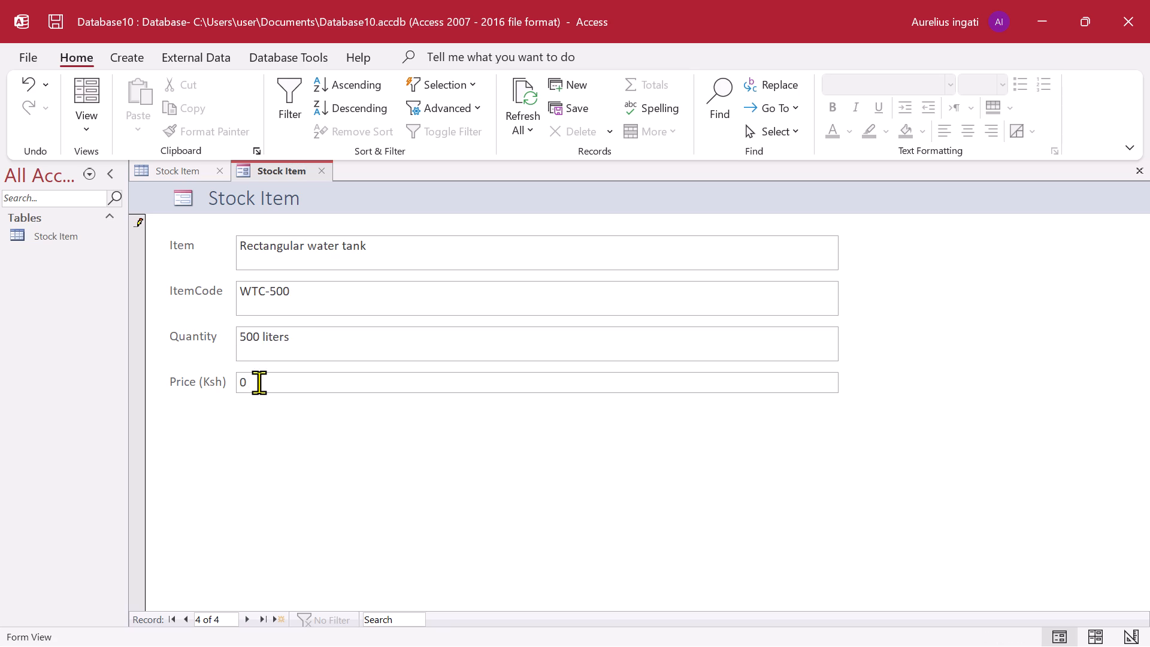
{"action": "left_click", "coordinate": [259, 382]}
{"action": "key", "text": "BackSpace"}
{"action": "type", "text": "9500"}
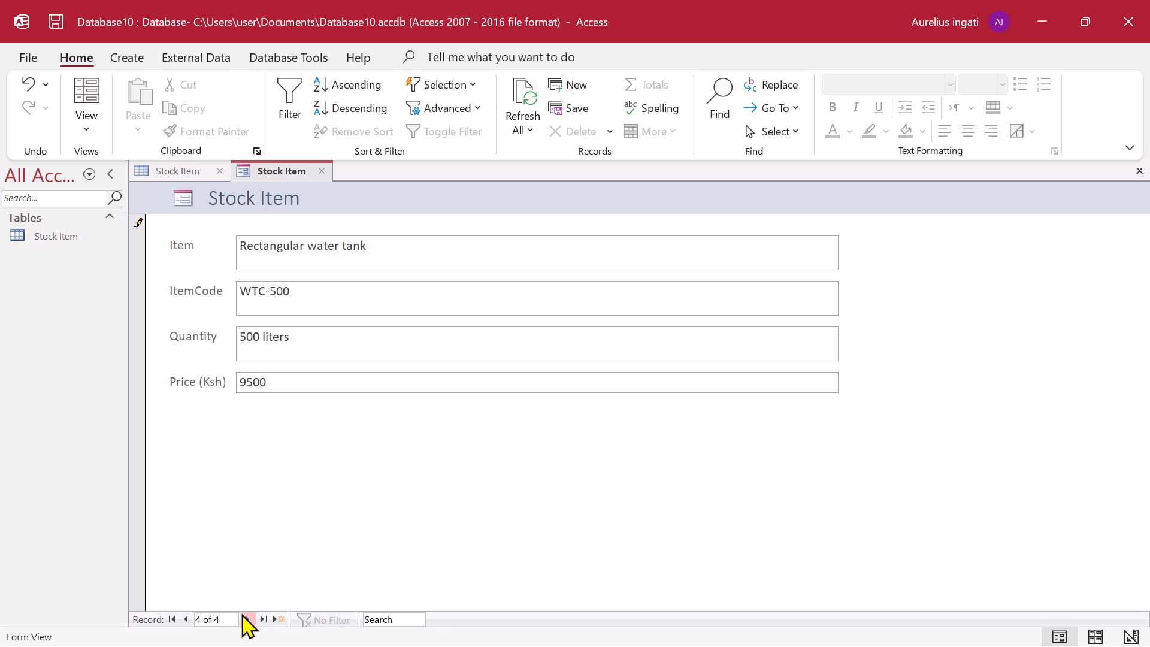
{"action": "left_click", "coordinate": [243, 613]}
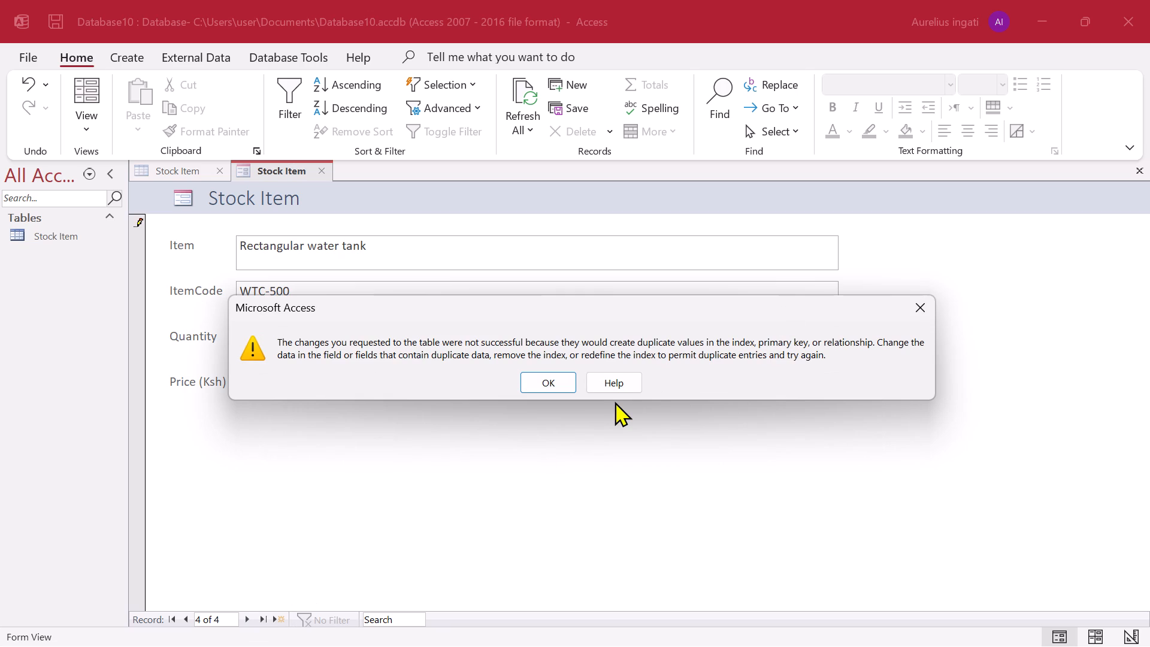
{"action": "left_click", "coordinate": [565, 388]}
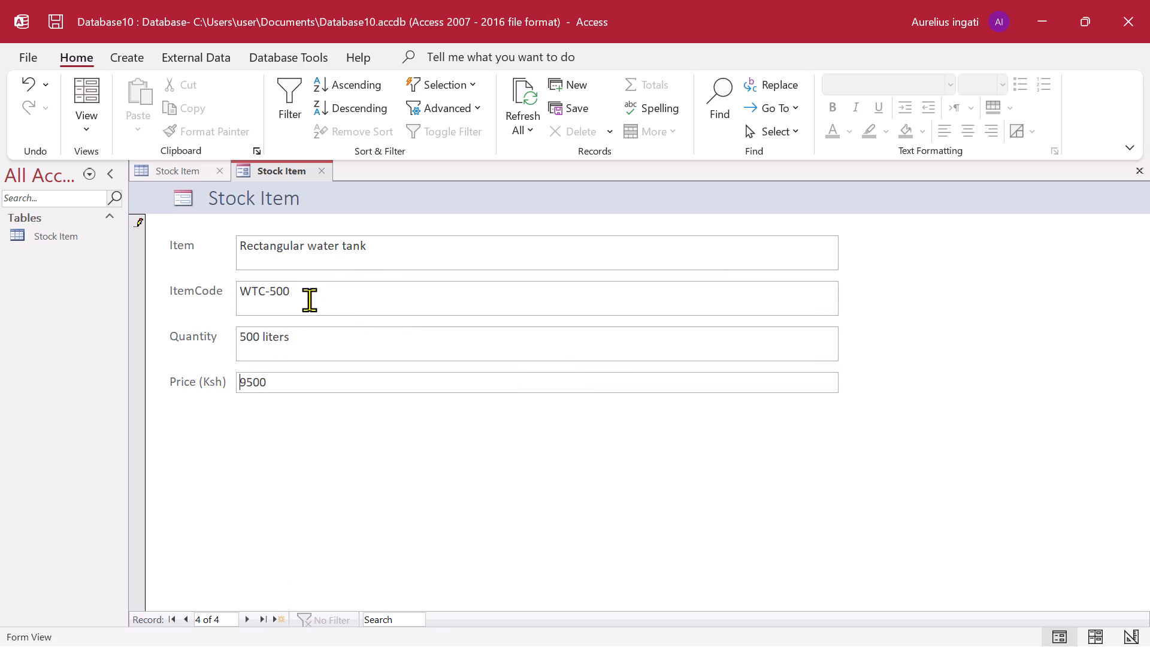
Change the fourth record's ItemCode to "WTC-501".
{"action": "left_click", "coordinate": [309, 300]}
{"action": "key", "text": "BackSpace"}
{"action": "key", "text": "1"}
Start a fifth record in the Stock Item form with "Cylindrical water tank" as the Item.
{"action": "left_click", "coordinate": [245, 619]}
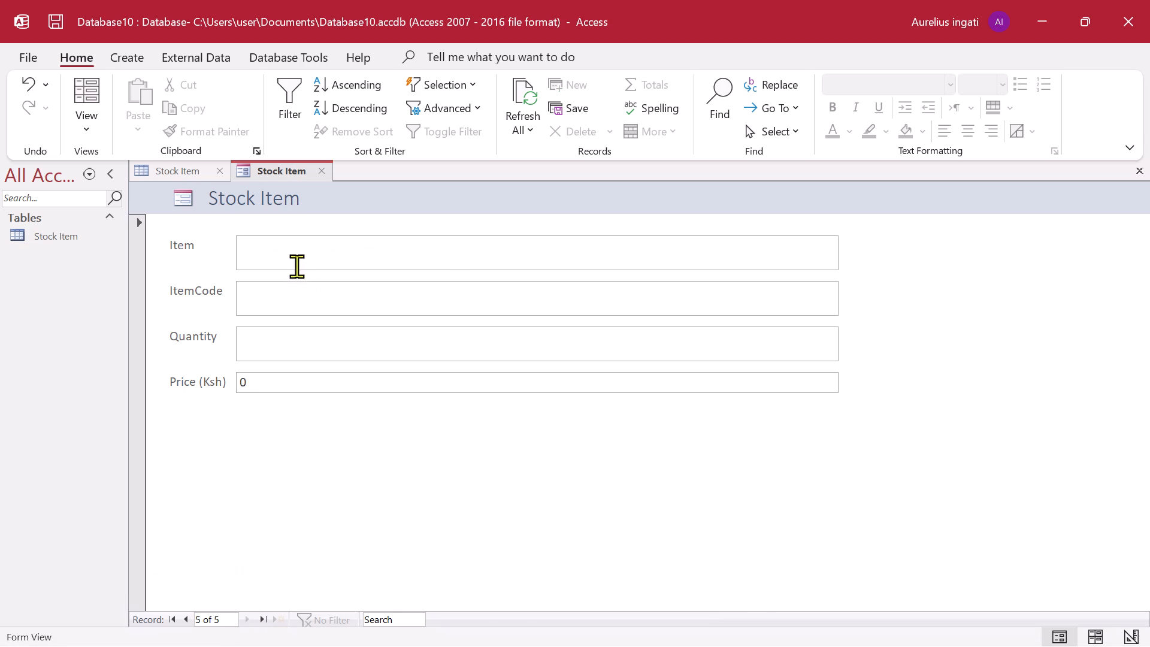
{"action": "left_click", "coordinate": [286, 252]}
{"action": "key", "text": "c"}
{"action": "key", "text": "y"}
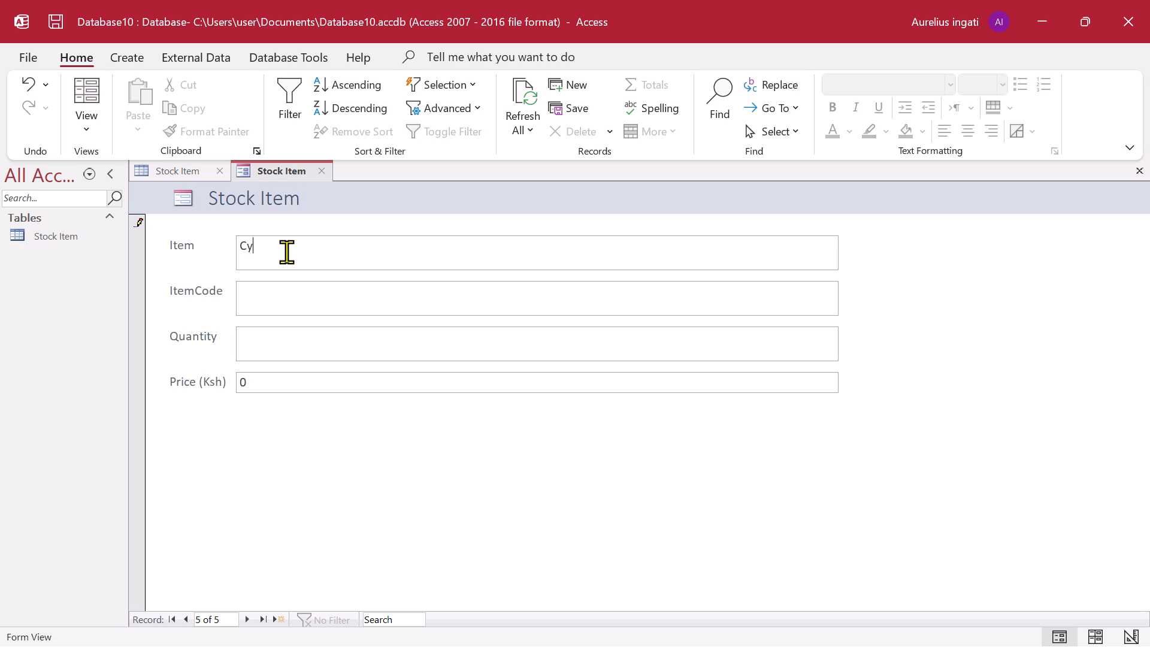
{"action": "type", "text": "lindrical"}
{"action": "key", "text": "space"}
{"action": "key", "text": "w"}
{"action": "key", "text": "a"}
{"action": "type", "text": "ter t"}
{"action": "key", "text": "BackSpace"}
{"action": "key", "text": "BackSpace"}
{"action": "key", "text": "BackSpace"}
{"action": "key", "text": "BackSpace"}
{"action": "key", "text": "BackSpace"}
{"action": "key", "text": "BackSpace"}
{"action": "key", "text": "BackSpace"}
{"action": "type", "text": "water"}
{"action": "key", "text": "space"}
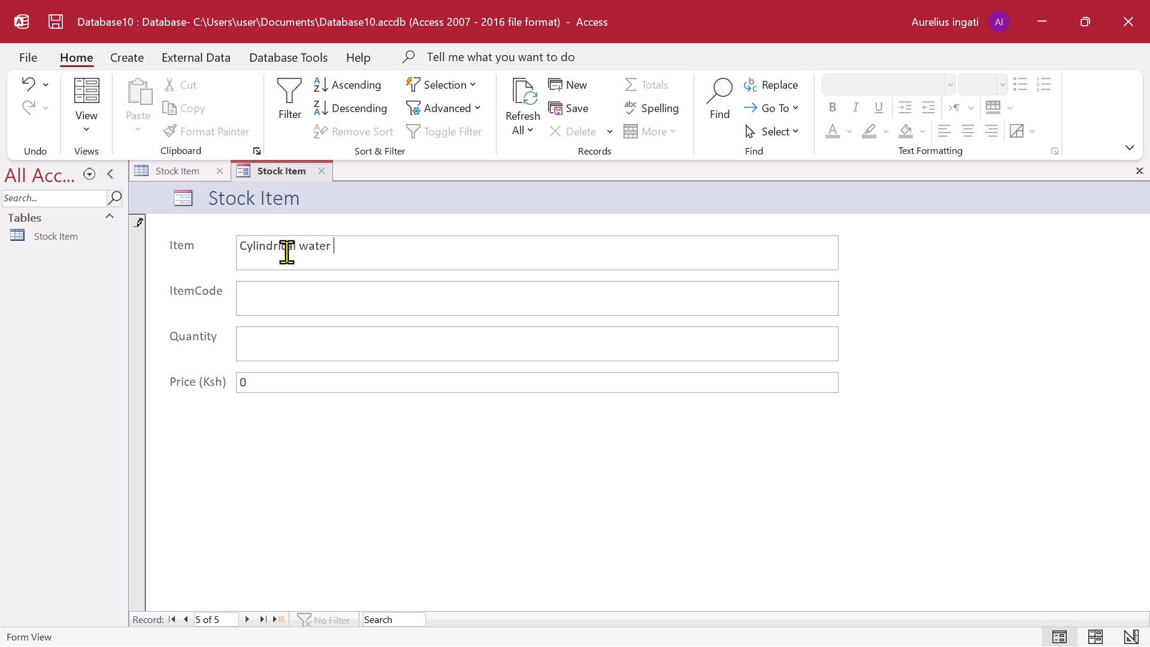
{"action": "key", "text": "a"}
{"action": "key", "text": "BackSpace"}
{"action": "type", "text": "tan"}
{"action": "key", "text": "k"}
Enter "WTC-1000" as the ItemCode of the fifth record.
{"action": "left_click", "coordinate": [307, 283]}
{"action": "key", "text": "w"}
{"action": "type", "text": "tc"}
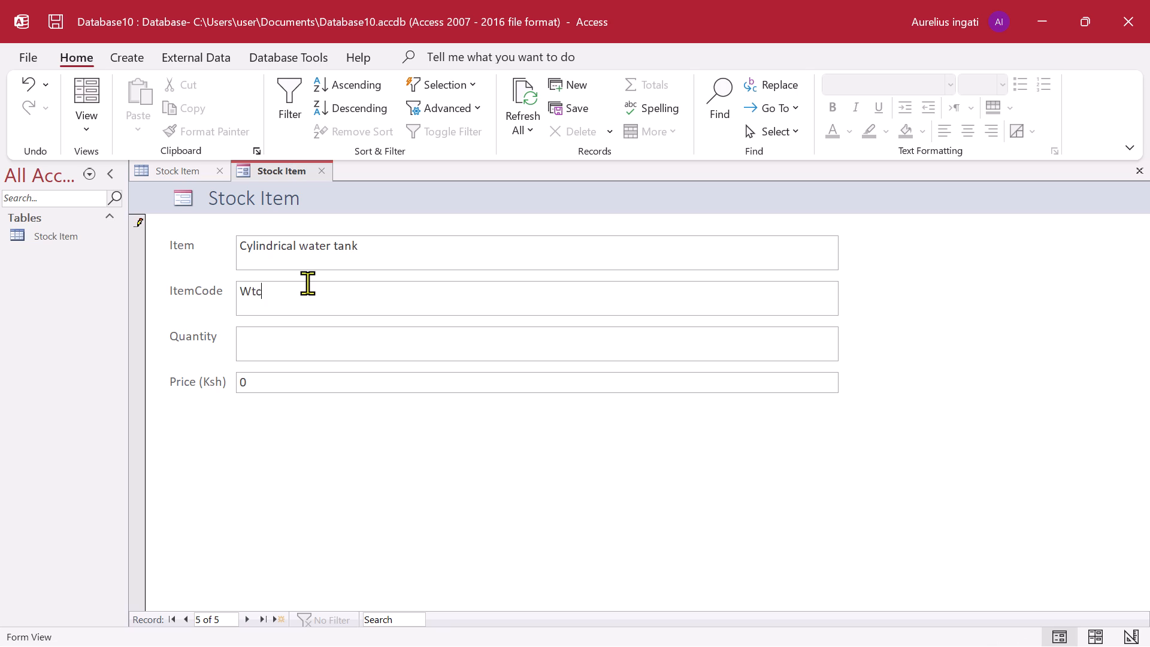
{"action": "key", "text": "BackSpace"}
{"action": "key", "text": "BackSpace"}
{"action": "type", "text": "TC"}
{"action": "key", "text": "minus"}
{"action": "type", "text": "1000"}
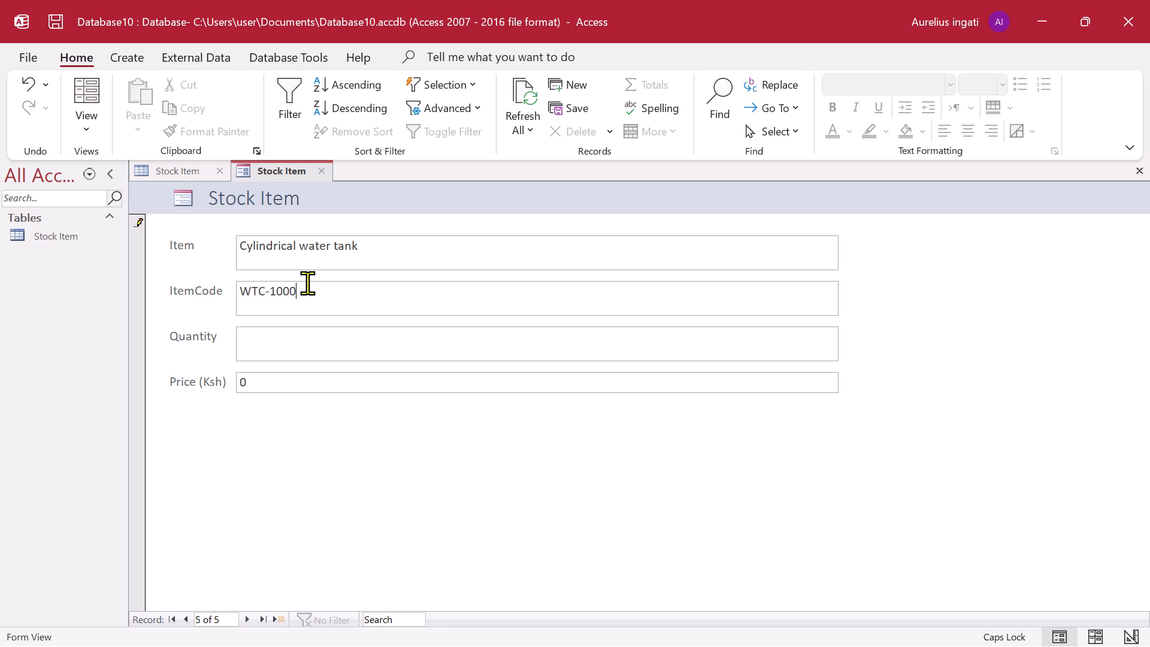
Set the fifth record's Quantity to "1000 liters" and its Price (Ksh) to 9100.
{"action": "left_click", "coordinate": [290, 347]}
{"action": "key", "text": "1"}
{"action": "type", "text": "000"}
{"action": "key", "text": "space"}
{"action": "type", "text": "liters"}
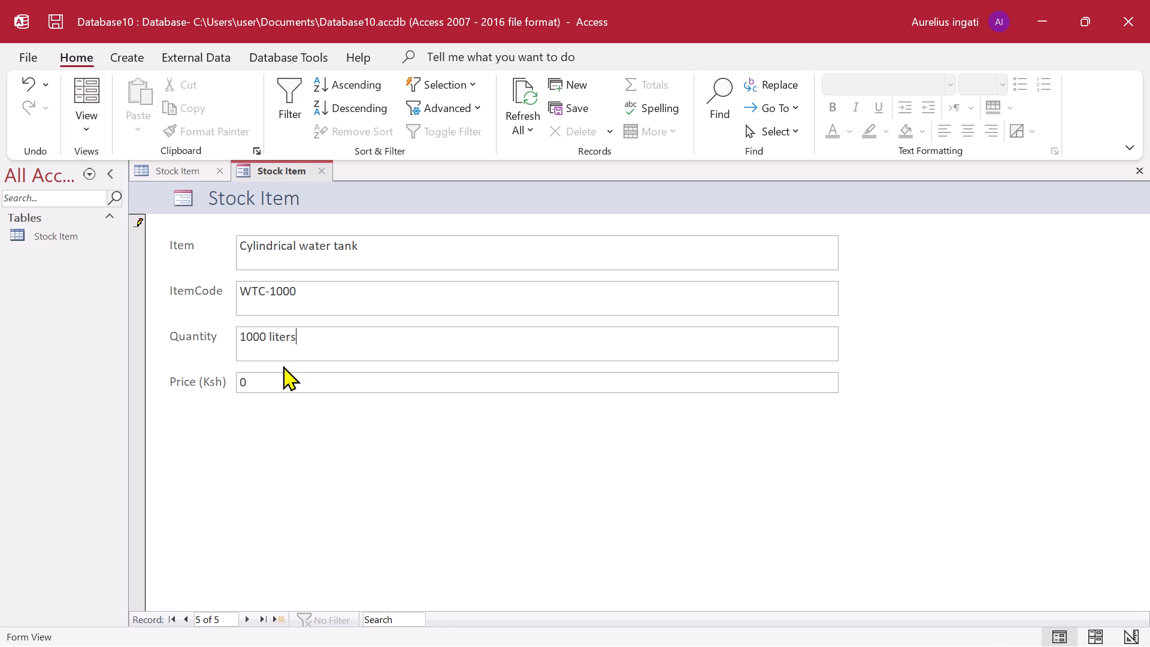
{"action": "left_click", "coordinate": [282, 372]}
{"action": "key", "text": "BackSpace"}
{"action": "type", "text": "91"}
{"action": "type", "text": "00"}
Start a sixth record in the Stock Item form with "Steel cage water tank" as the Item.
{"action": "left_click", "coordinate": [255, 616]}
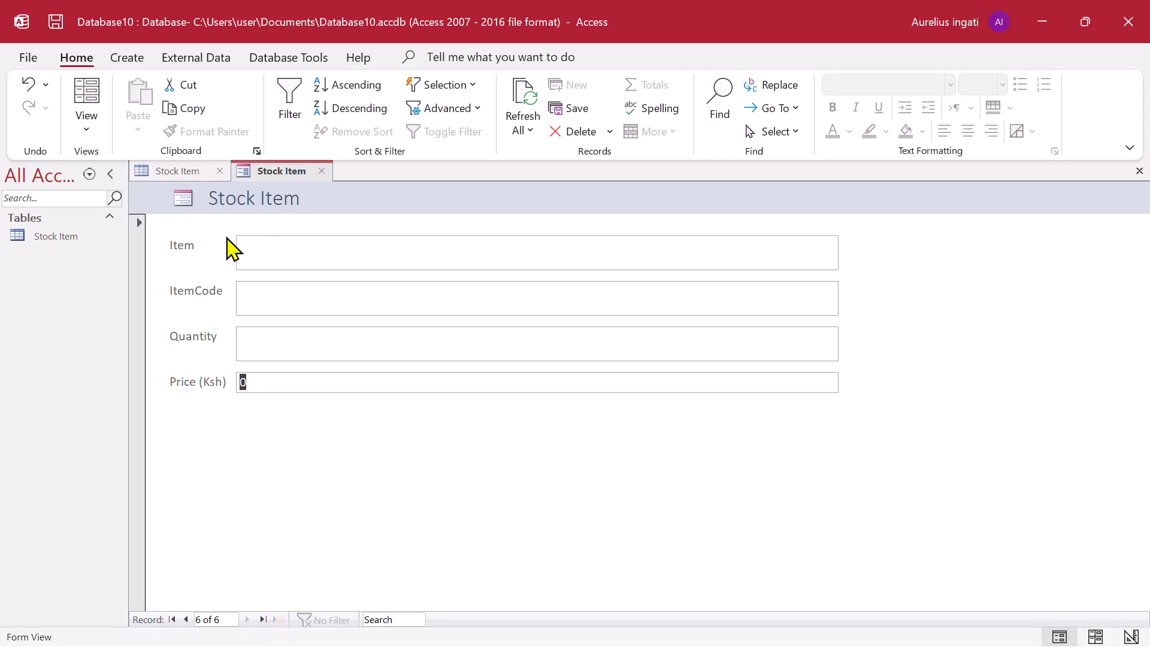
{"action": "left_click", "coordinate": [259, 241]}
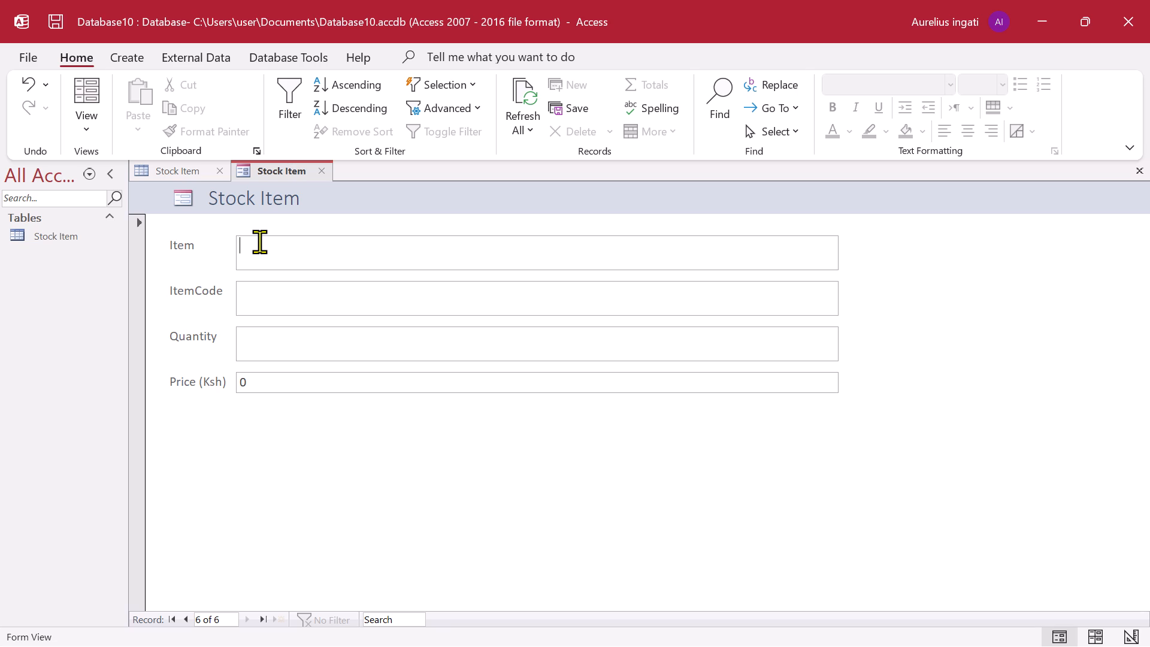
{"action": "key", "text": "s"}
{"action": "type", "text": "teel"}
{"action": "key", "text": "space"}
{"action": "type", "text": "ca"}
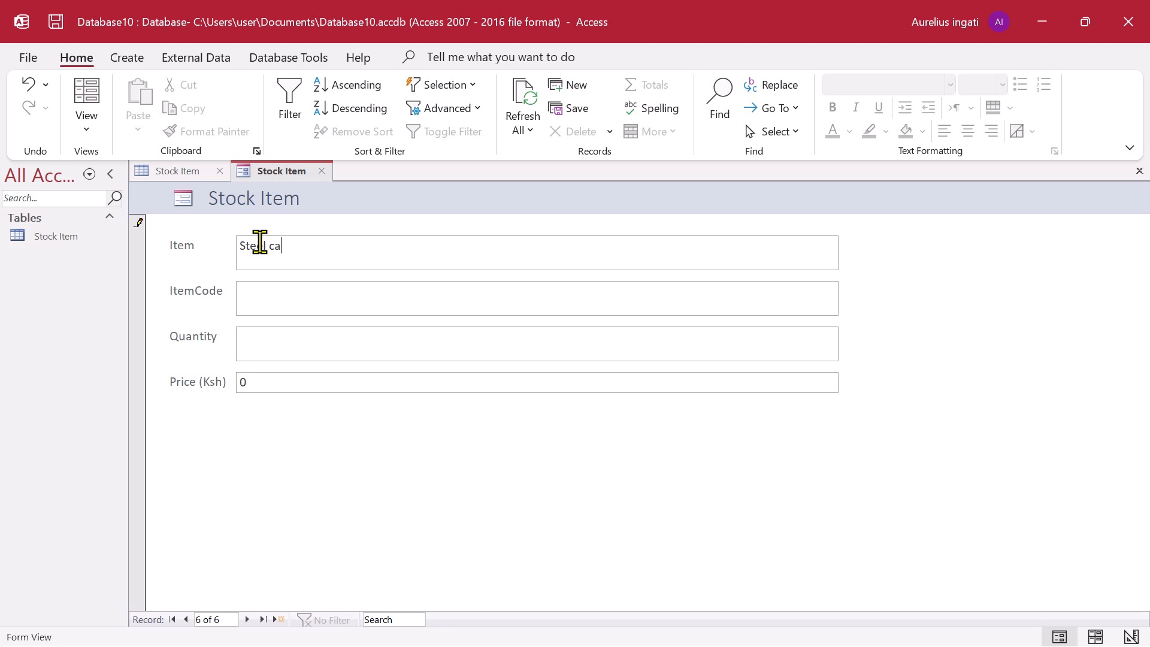
{"action": "type", "text": "ge"}
{"action": "key", "text": "space"}
{"action": "type", "text": "water tank"}
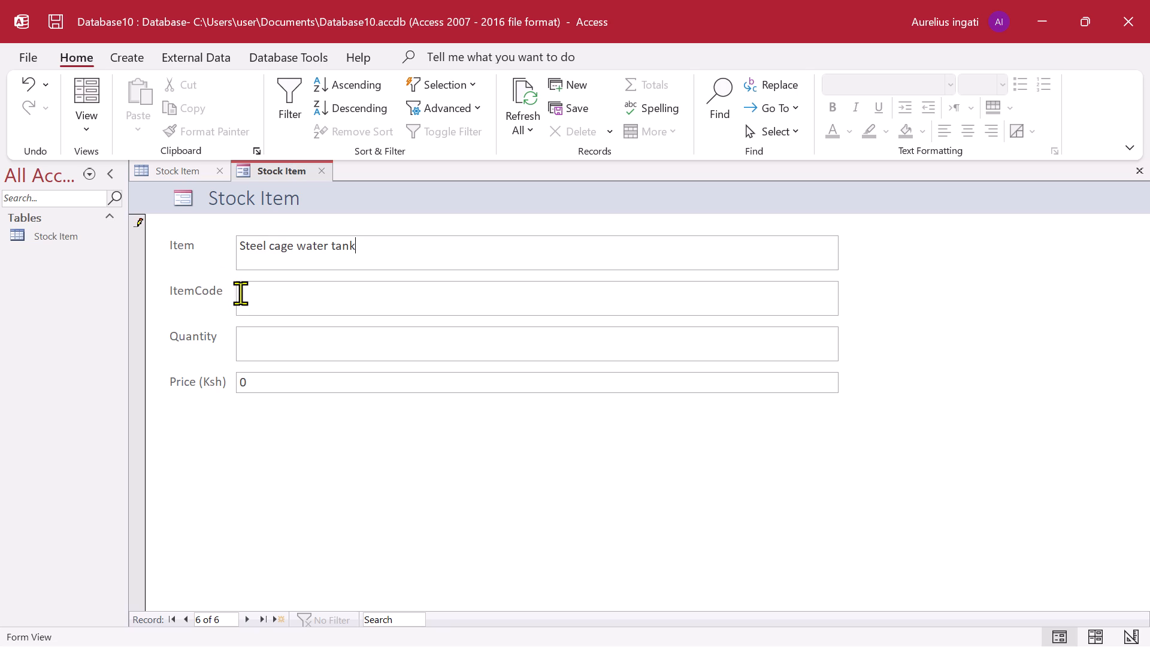
Enter "ST-1000" as the ItemCode of the sixth record.
{"action": "left_click", "coordinate": [246, 293]}
{"action": "key", "text": "s"}
{"action": "key", "text": "t"}
{"action": "key", "text": "BackSpace"}
{"action": "key", "text": "t"}
{"action": "key", "text": "minus"}
{"action": "type", "text": "1000"}
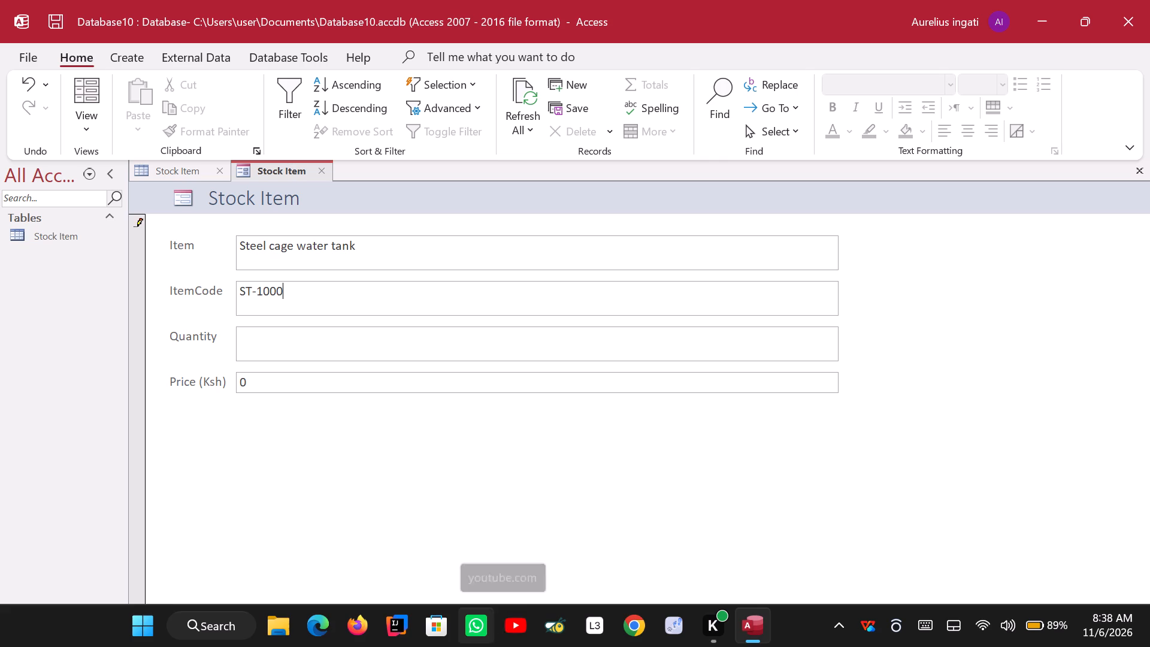
Set the sixth record's Quantity to "1000 liters" and its Price (Ksh) to 8500.
{"action": "left_click", "coordinate": [314, 347]}
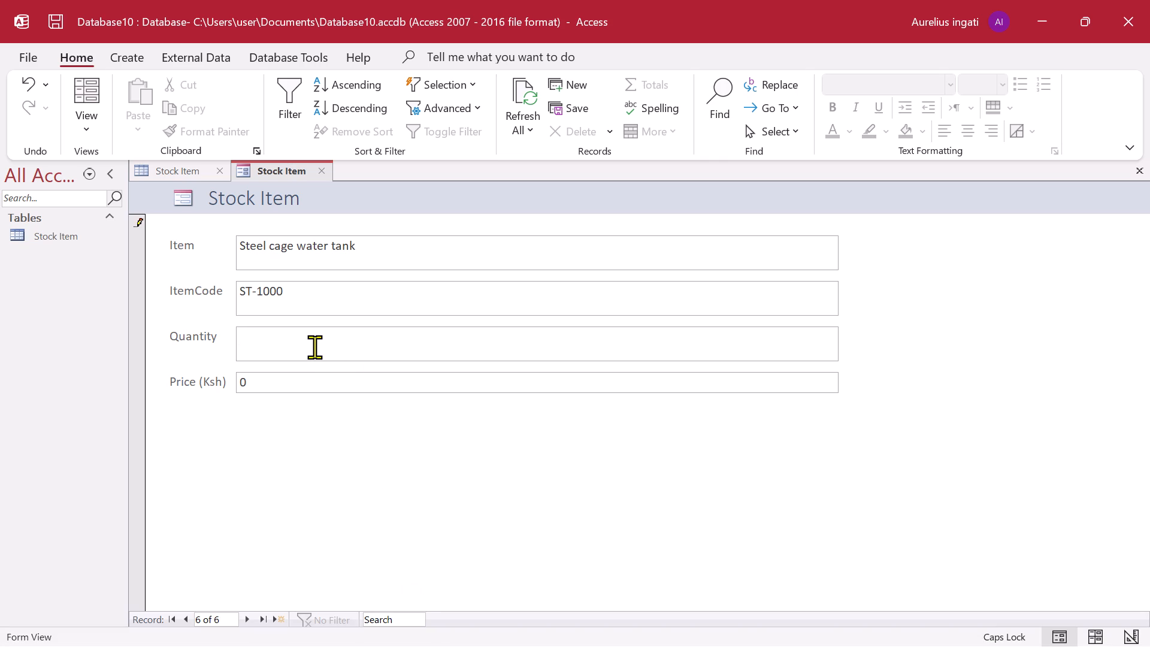
{"action": "type", "text": "1000"}
{"action": "key", "text": "space"}
{"action": "type", "text": "liters"}
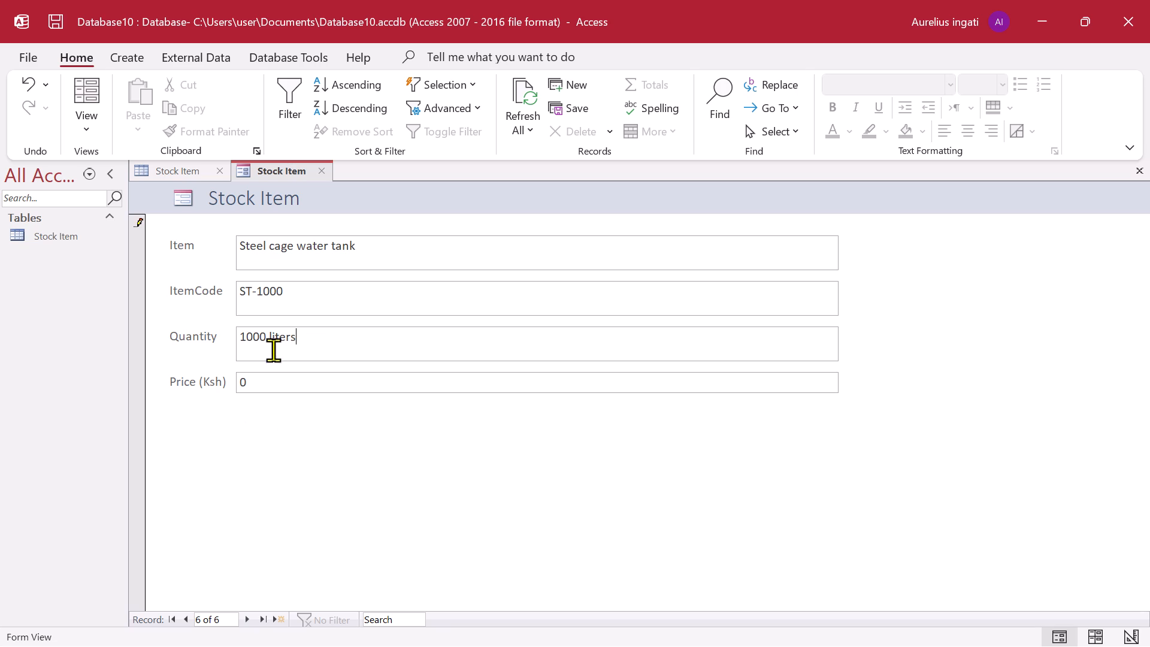
{"action": "left_click", "coordinate": [258, 379]}
{"action": "left_click", "coordinate": [237, 379]}
{"action": "key", "text": "5"}
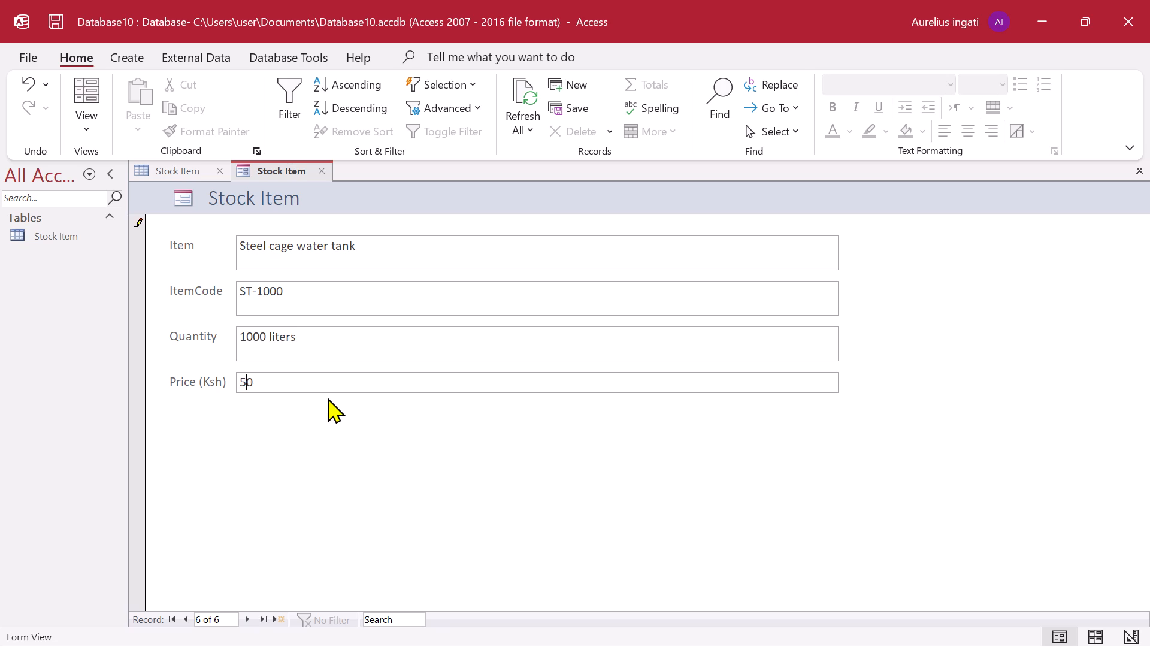
{"action": "key", "text": "BackSpace"}
{"action": "type", "text": "850"}
Start a seventh record in the Stock Item form with "Cylindrical water tank" as the Item.
{"action": "left_click", "coordinate": [252, 623]}
{"action": "left_click", "coordinate": [296, 250]}
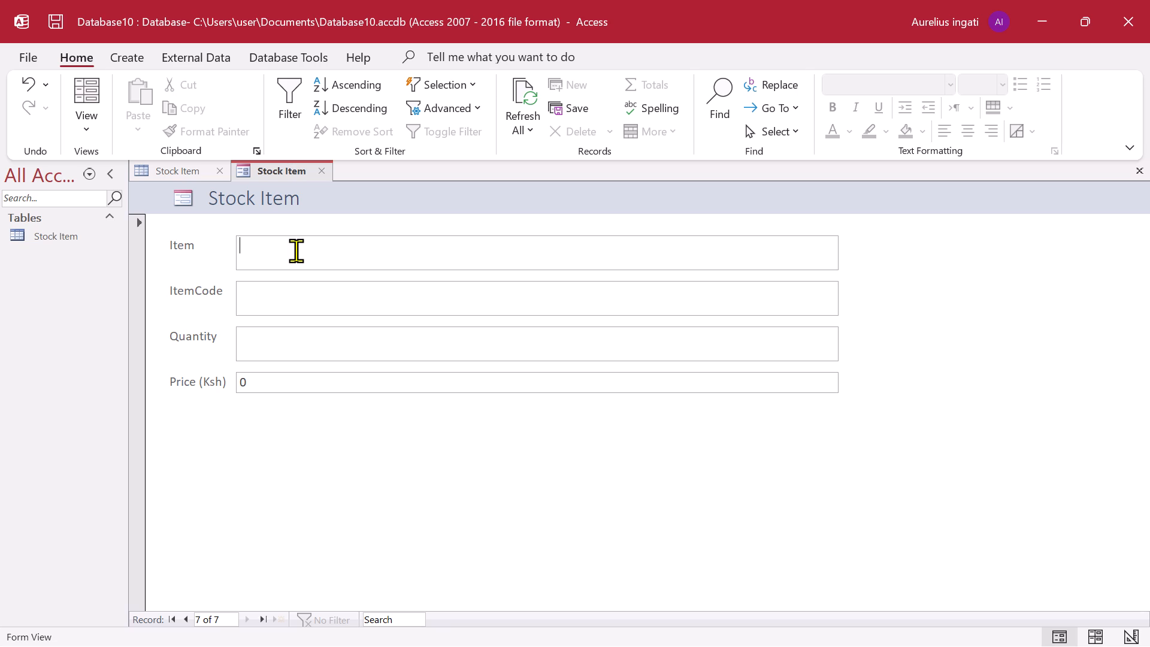
{"action": "key", "text": "c"}
{"action": "type", "text": "ylindrical"}
{"action": "key", "text": "space"}
{"action": "type", "text": "water tank"}
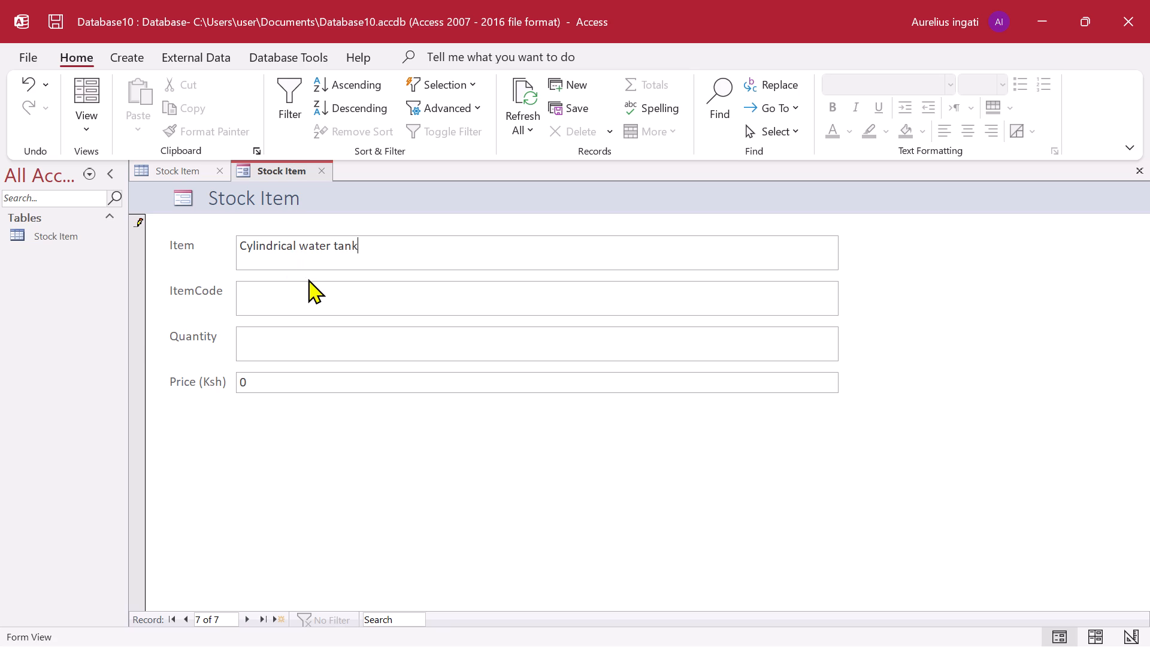
Enter "WTC-3000" as the ItemCode of the seventh record.
{"action": "left_click", "coordinate": [309, 281]}
{"action": "type", "text": "WTC-"}
{"action": "type", "text": "3000"}
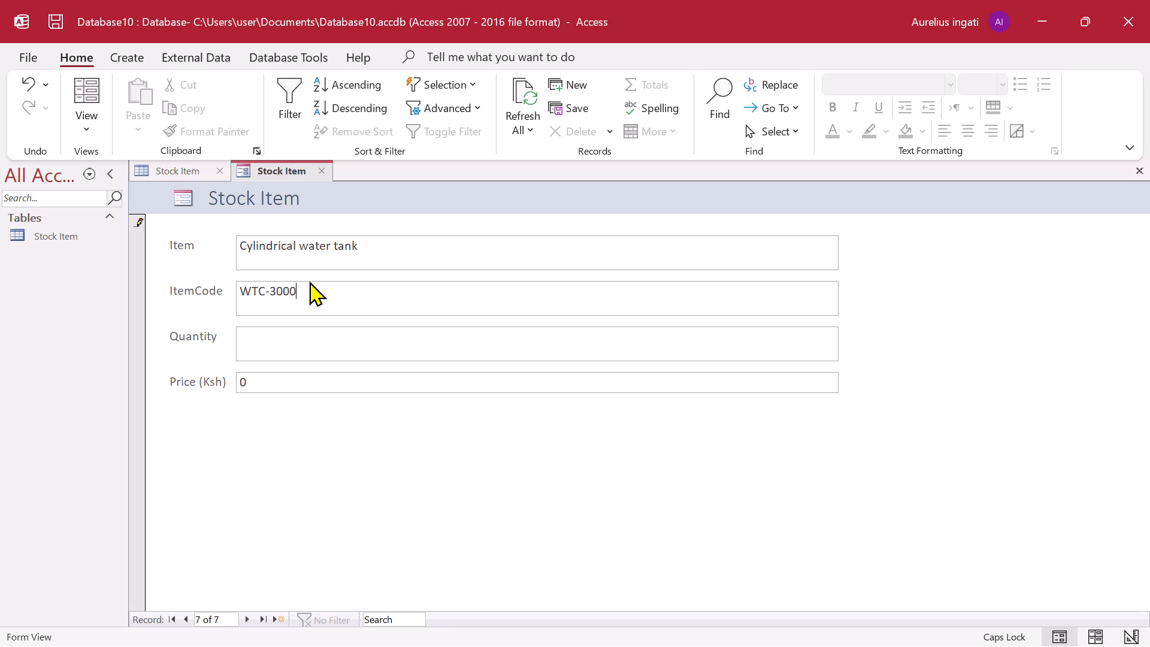
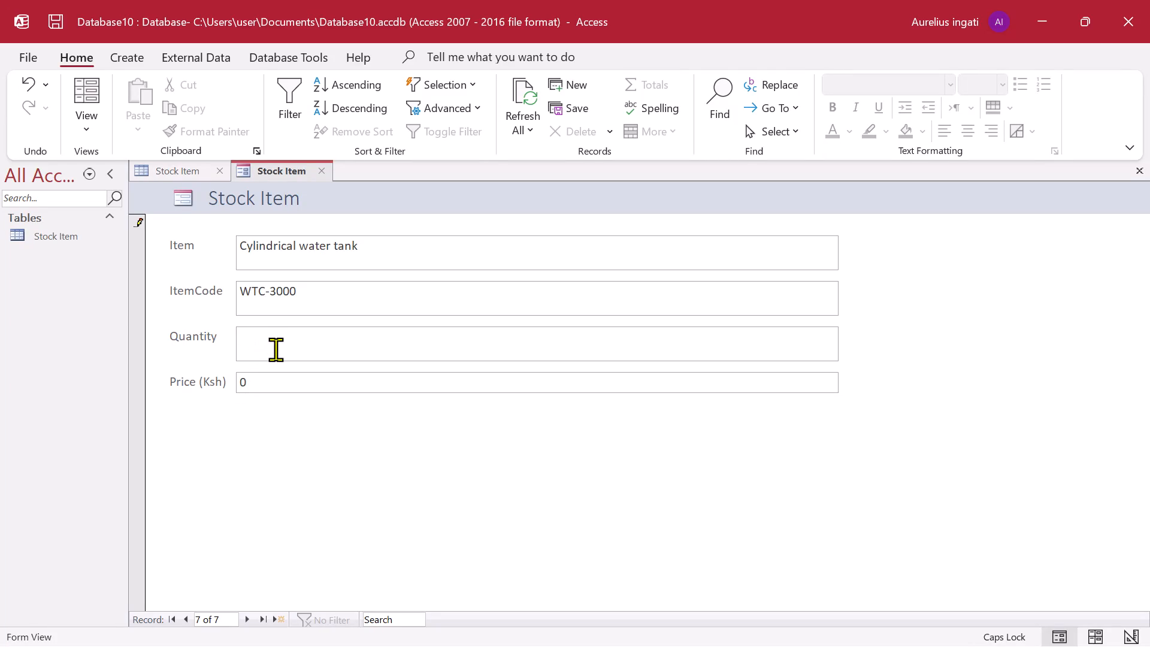
Set the seventh record's Quantity to "3000 liters" and its Price (Ksh) to 25000.
{"action": "type", "text": "3000"}
{"action": "key", "text": "space"}
{"action": "type", "text": "liters"}
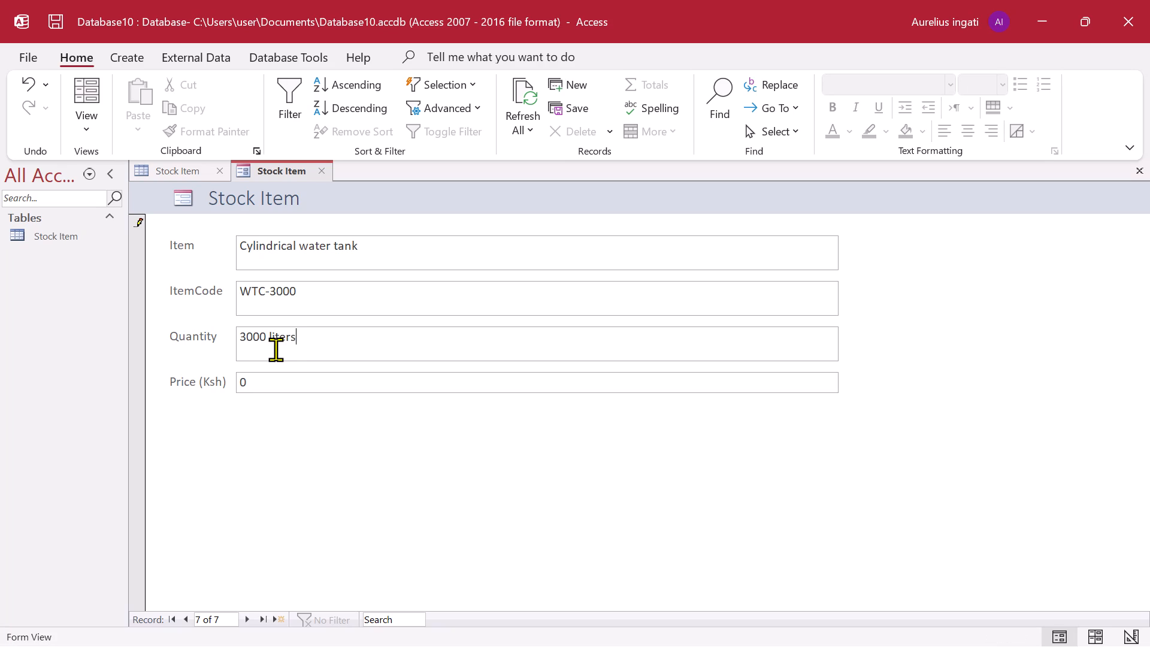
{"action": "left_click", "coordinate": [264, 391]}
{"action": "key", "text": "BackSpace"}
{"action": "type", "text": "25"}
{"action": "type", "text": "000"}
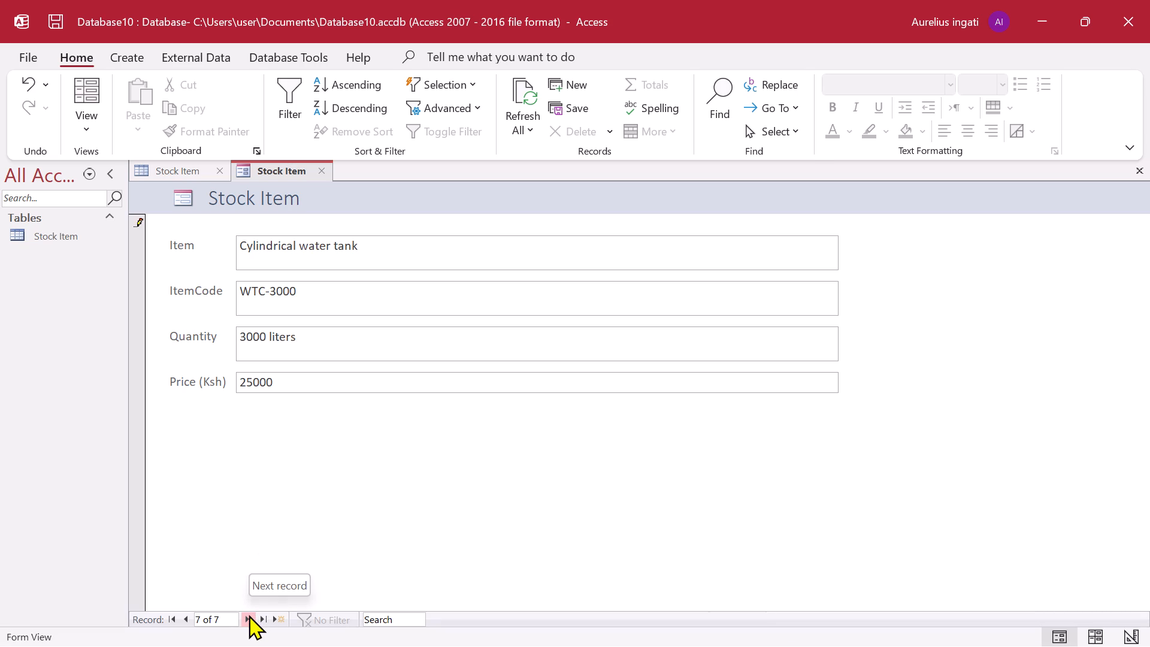
Start an eighth record in the Stock Item form with "Cylindrical water tank" as the Item.
{"action": "left_click", "coordinate": [249, 615]}
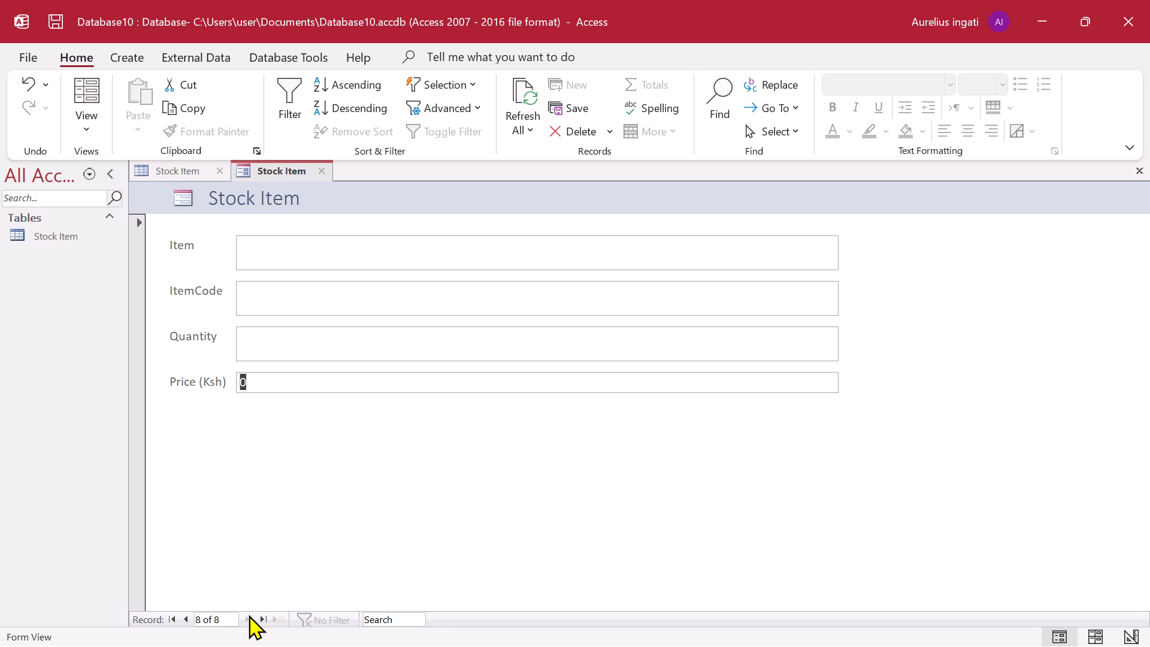
{"action": "left_click", "coordinate": [291, 253]}
{"action": "key", "text": "c"}
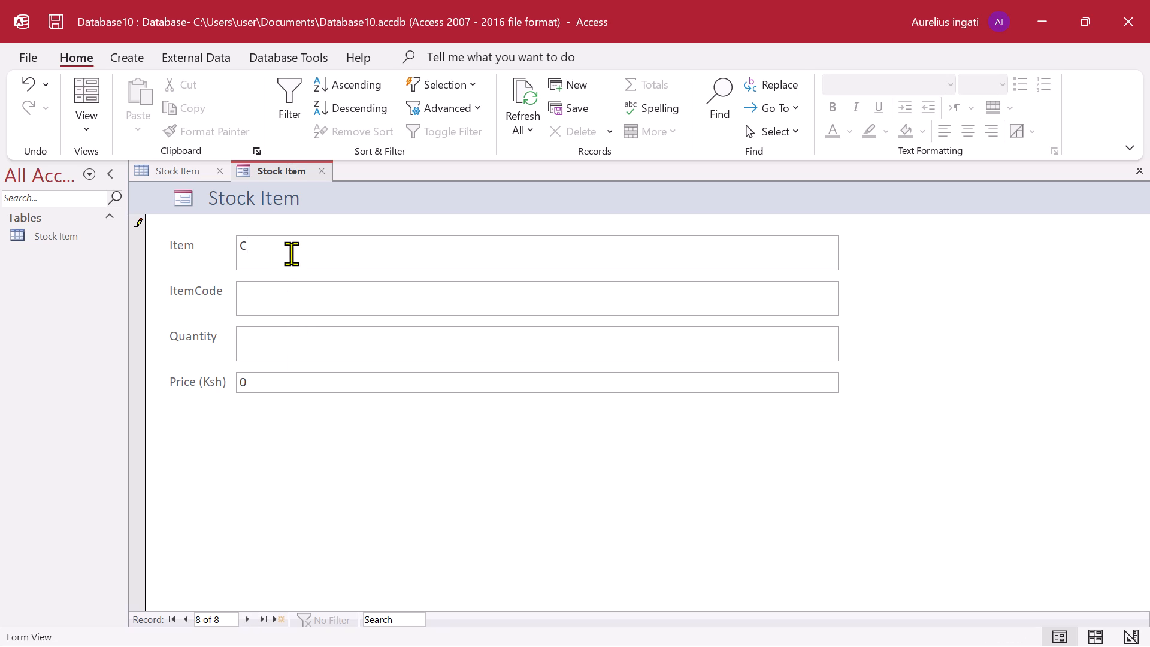
{"action": "type", "text": "ylin"}
{"action": "type", "text": "drical"}
{"action": "key", "text": "space"}
{"action": "type", "text": "water"}
{"action": "key", "text": "space"}
{"action": "type", "text": "tank"}
Enter "WTC-6000" as the ItemCode of the eighth record.
{"action": "left_click", "coordinate": [291, 300]}
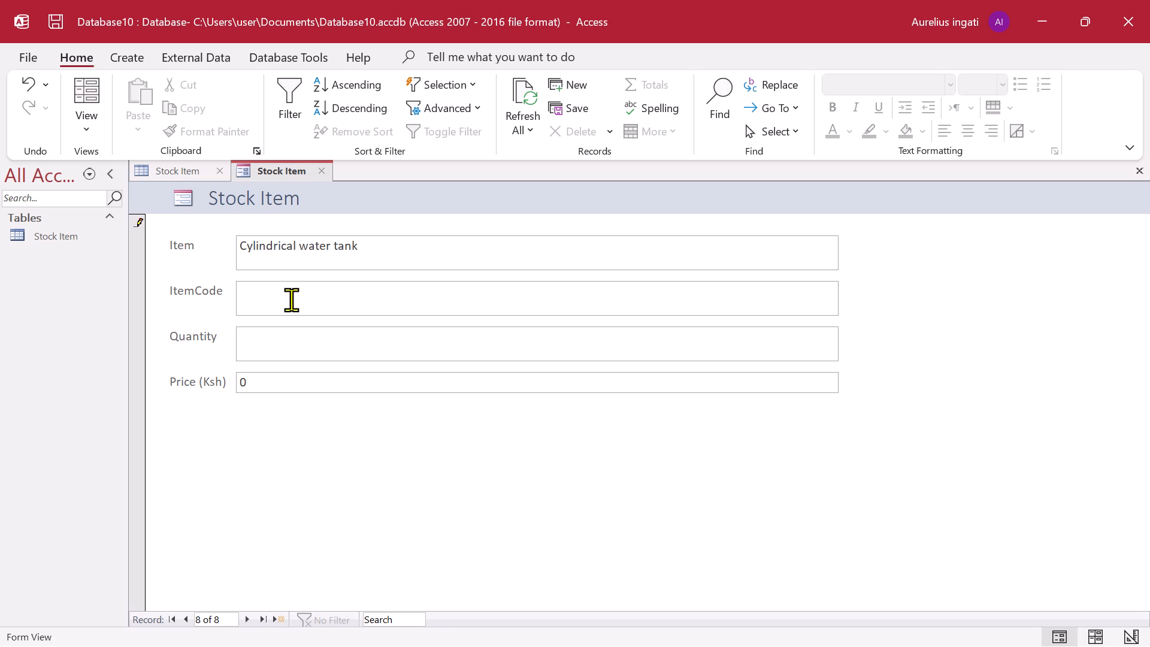
{"action": "type", "text": "WTC"}
{"action": "key", "text": "minus"}
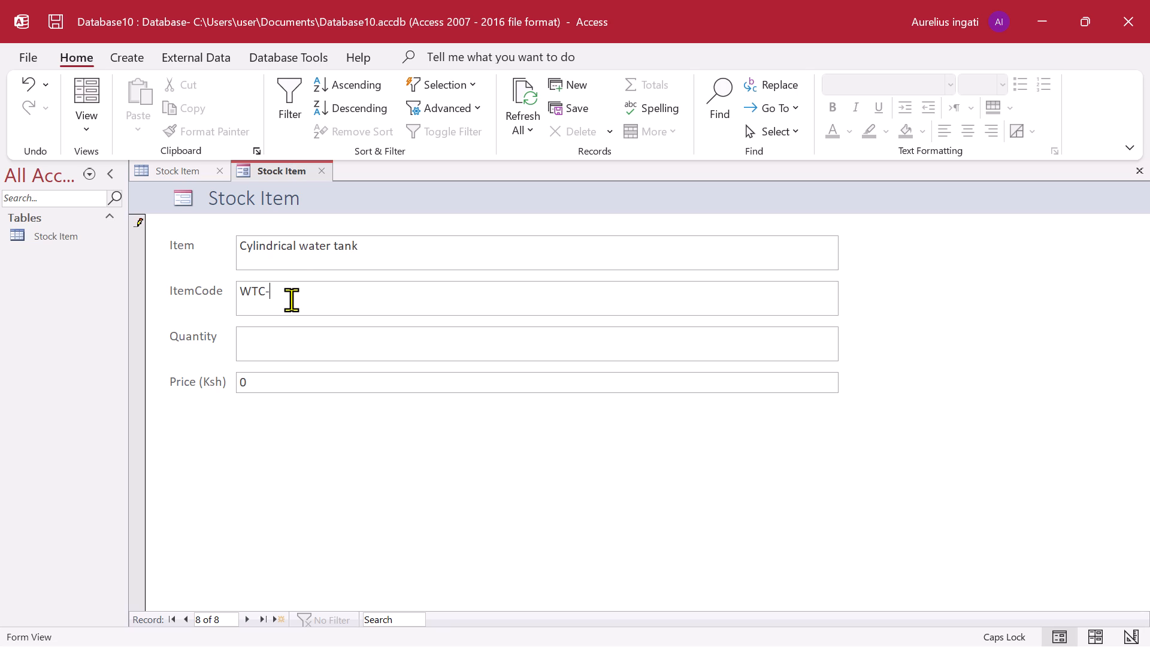
{"action": "type", "text": "6000"}
{"action": "right_click", "coordinate": [291, 300]}
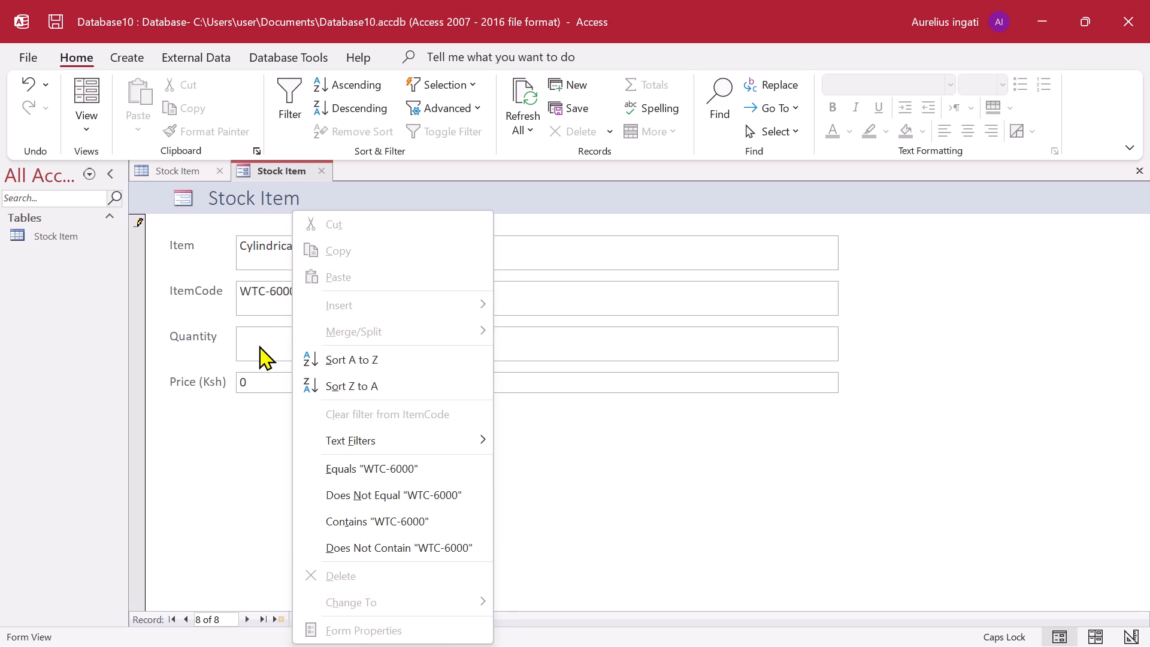
{"action": "left_click", "coordinate": [259, 345]}
Set the eighth record's Quantity to "6000 liters" and its Price (Ksh) to 5400.
{"action": "left_click", "coordinate": [259, 345]}
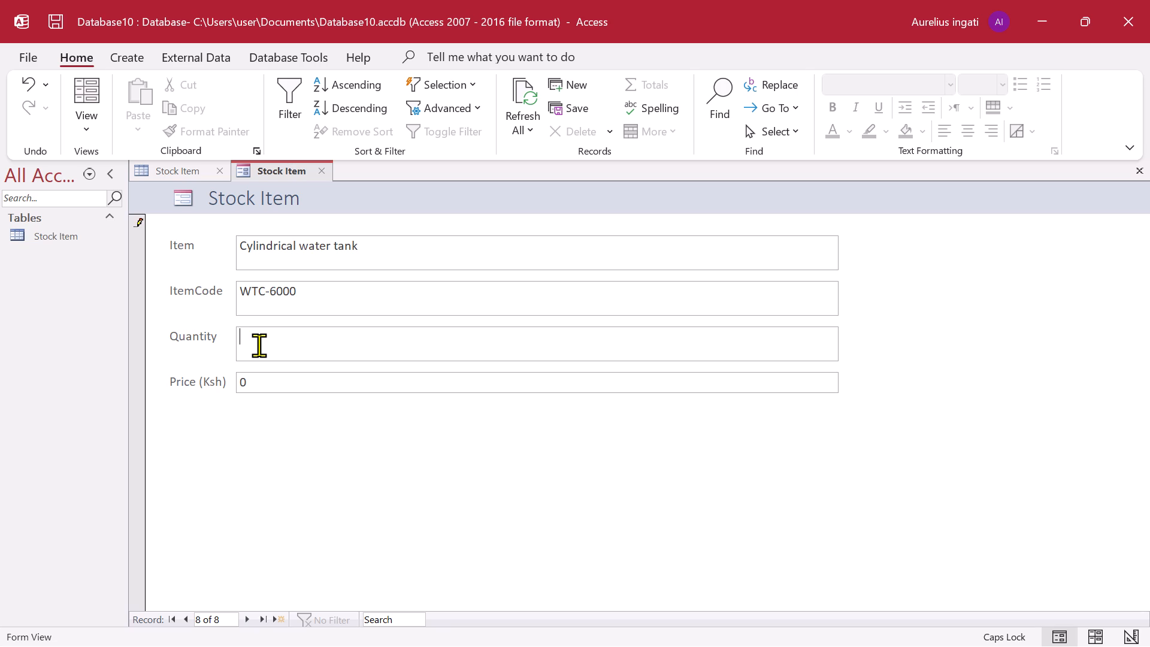
{"action": "type", "text": "6000"}
{"action": "key", "text": "space"}
{"action": "key", "text": "l"}
{"action": "type", "text": "iters"}
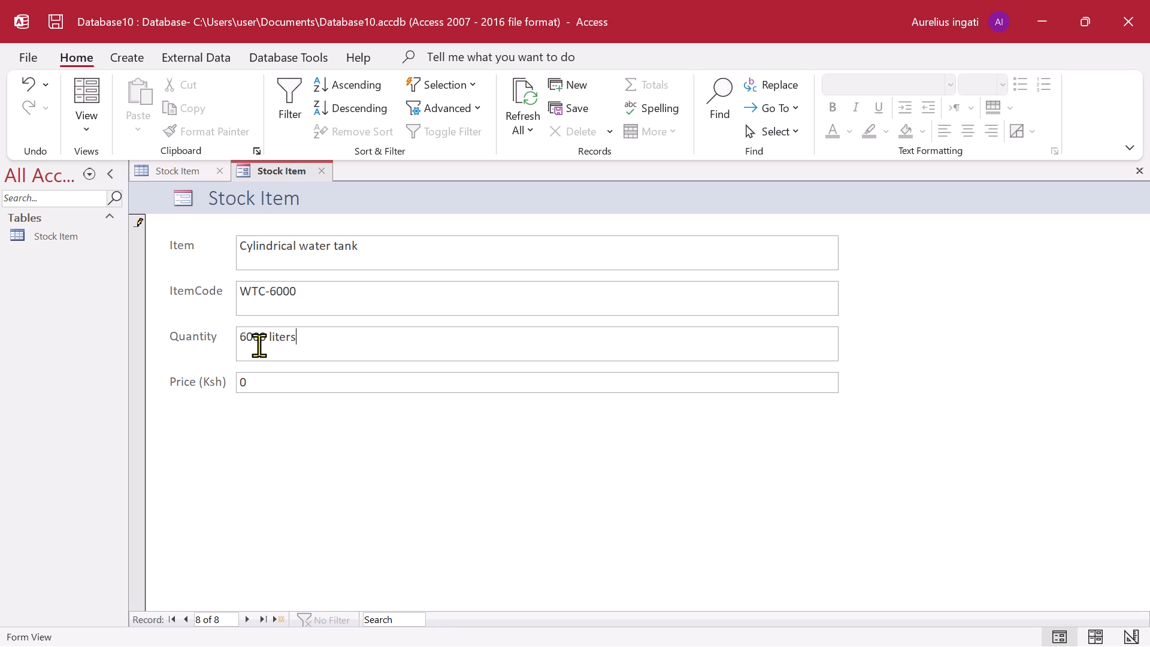
{"action": "left_click", "coordinate": [241, 377]}
{"action": "double_click", "coordinate": [241, 377]}
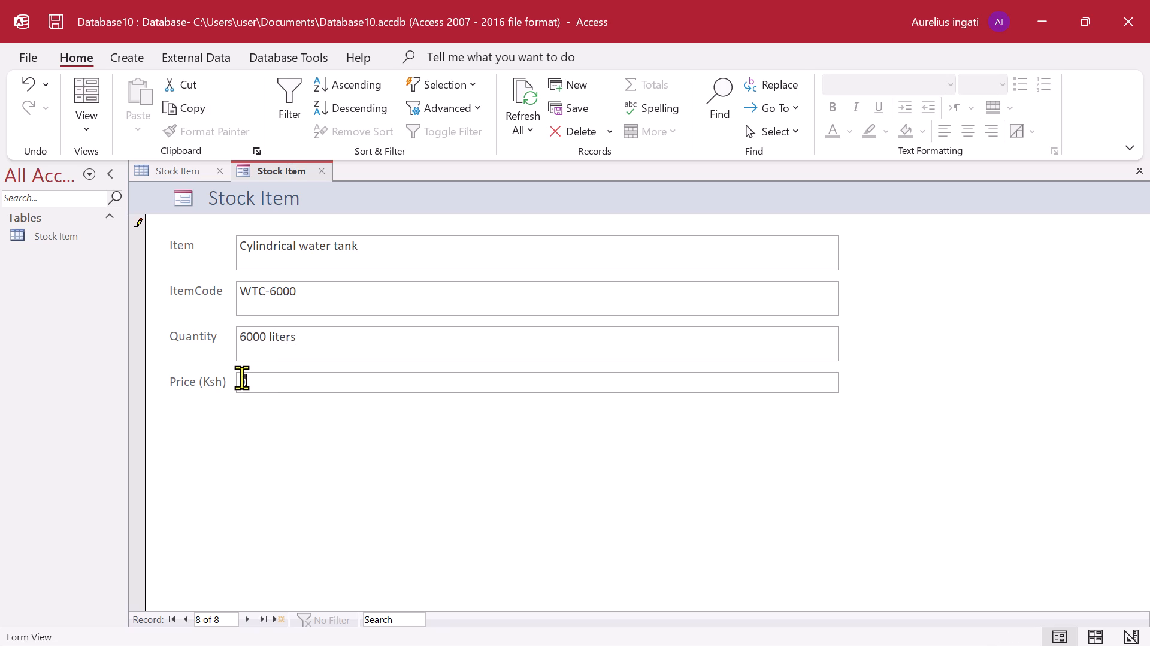
{"action": "left_click", "coordinate": [241, 377]}
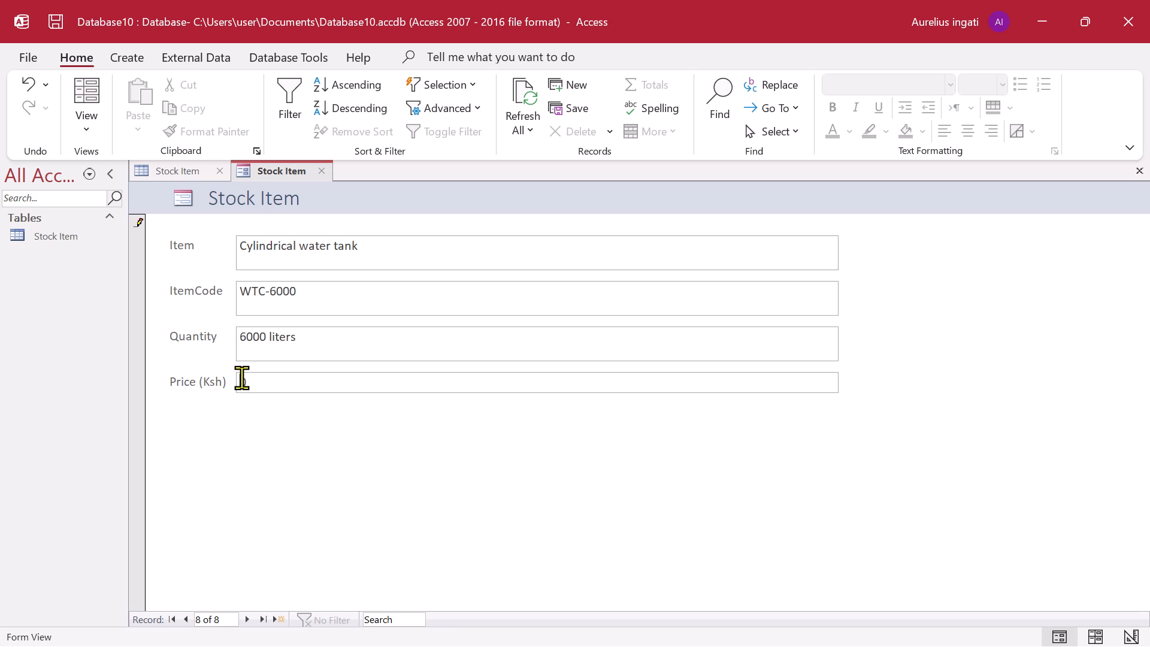
{"action": "type", "text": "540"}
Start a ninth record in the Stock Item form with "Cylindrical water tank" as the Item.
{"action": "left_click", "coordinate": [242, 618]}
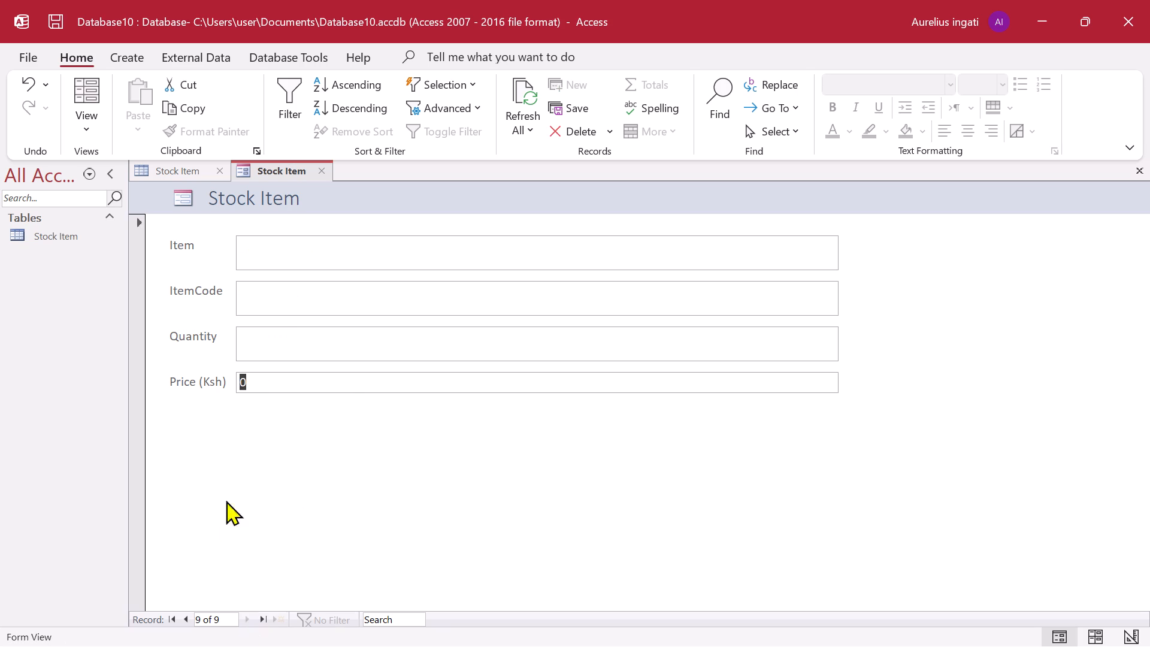
{"action": "left_click", "coordinate": [289, 253]}
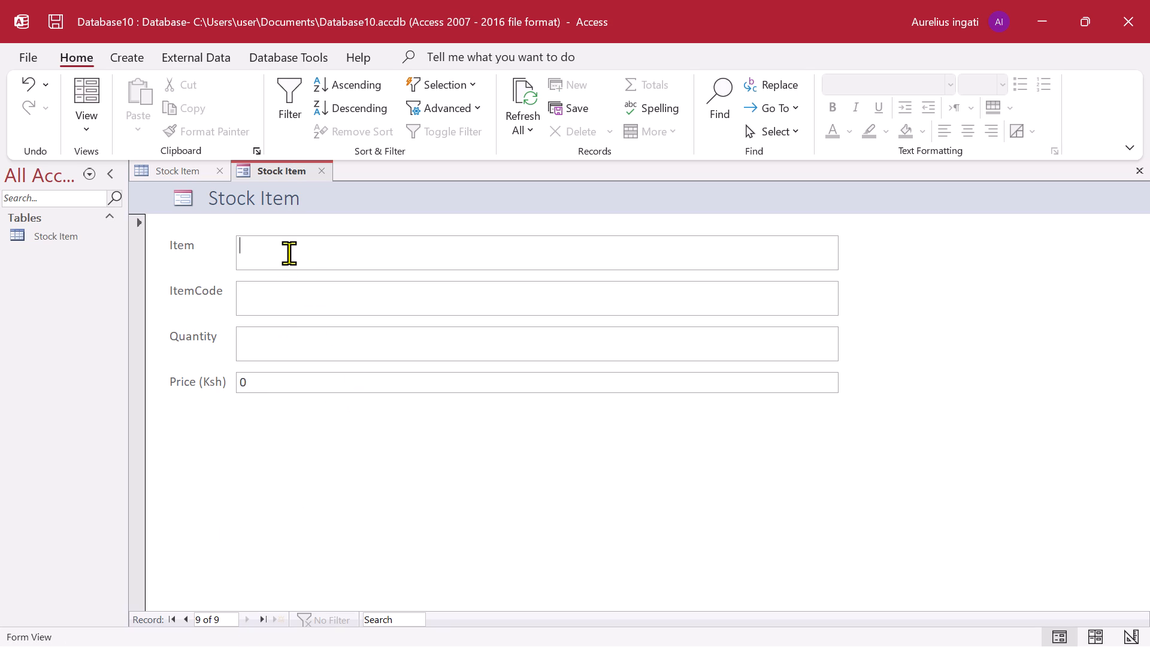
{"action": "key", "text": "w"}
{"action": "type", "text": "tc"}
{"action": "key", "text": "BackSpace"}
{"action": "key", "text": "BackSpace"}
{"action": "key", "text": "BackSpace"}
{"action": "key", "text": "BackSpace"}
{"action": "key", "text": "c"}
{"action": "type", "text": "ylindrical"}
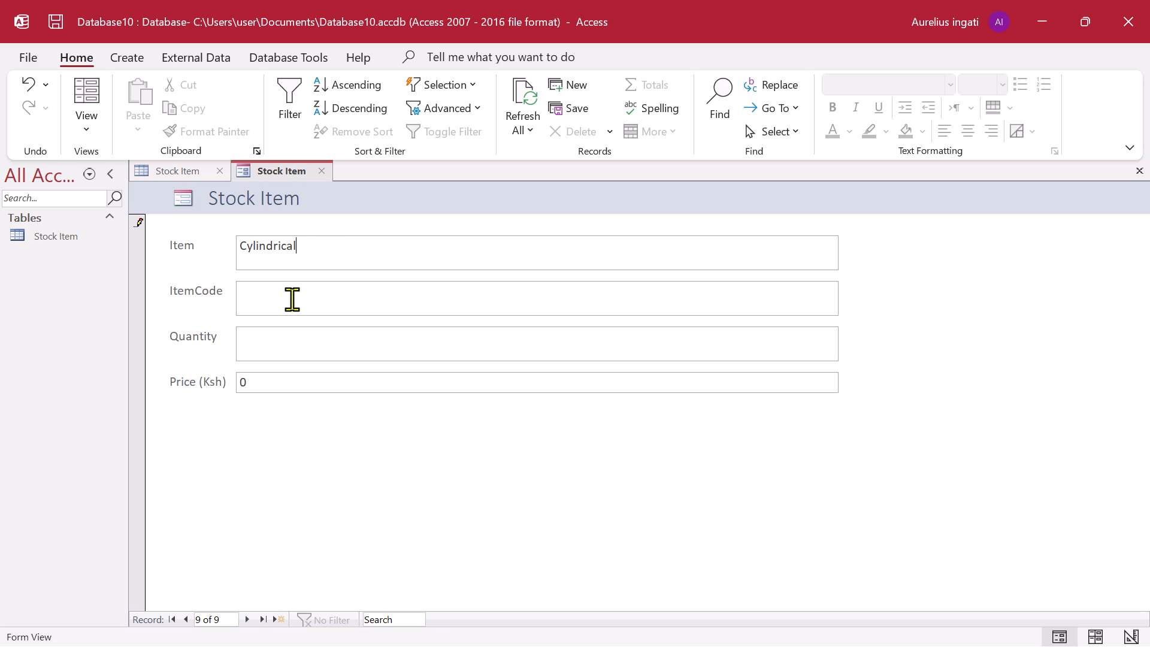
{"action": "key", "text": "space"}
{"action": "type", "text": "water tank"}
Enter "WTC-8000" as the ItemCode of the ninth record.
{"action": "left_click", "coordinate": [317, 284]}
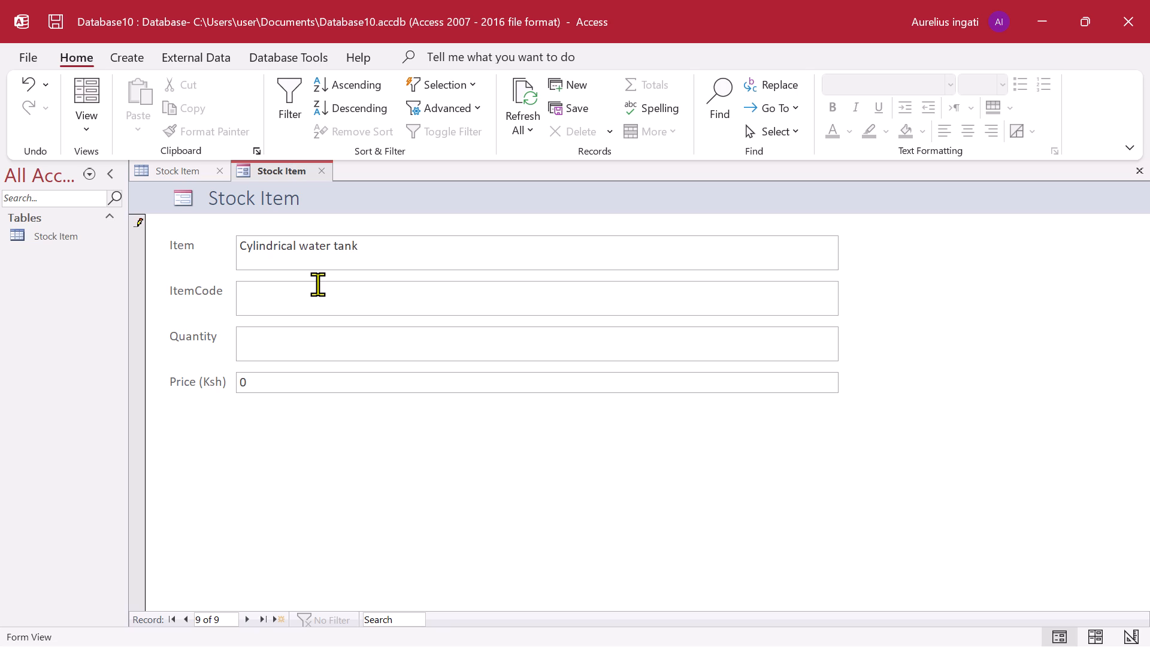
{"action": "key", "text": "w"}
{"action": "type", "text": "tc-"}
{"action": "key", "text": "BackSpace"}
{"action": "key", "text": "BackSpace"}
{"action": "key", "text": "BackSpace"}
{"action": "key", "text": "BackSpace"}
{"action": "type", "text": "WTC"}
{"action": "key", "text": "minus"}
{"action": "type", "text": "8000"}
Set the ninth record's Quantity to "8000 liters".
{"action": "left_click", "coordinate": [289, 329]}
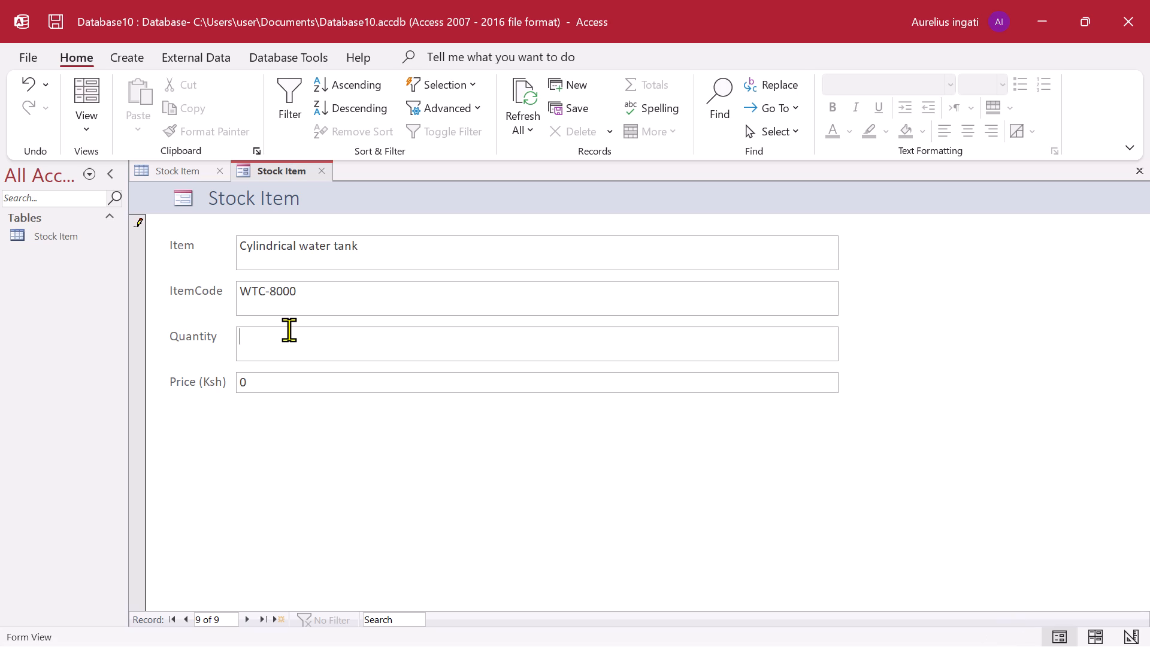
{"action": "type", "text": "8000"}
{"action": "key", "text": "space"}
{"action": "type", "text": "liter"}
{"action": "key", "text": "s"}
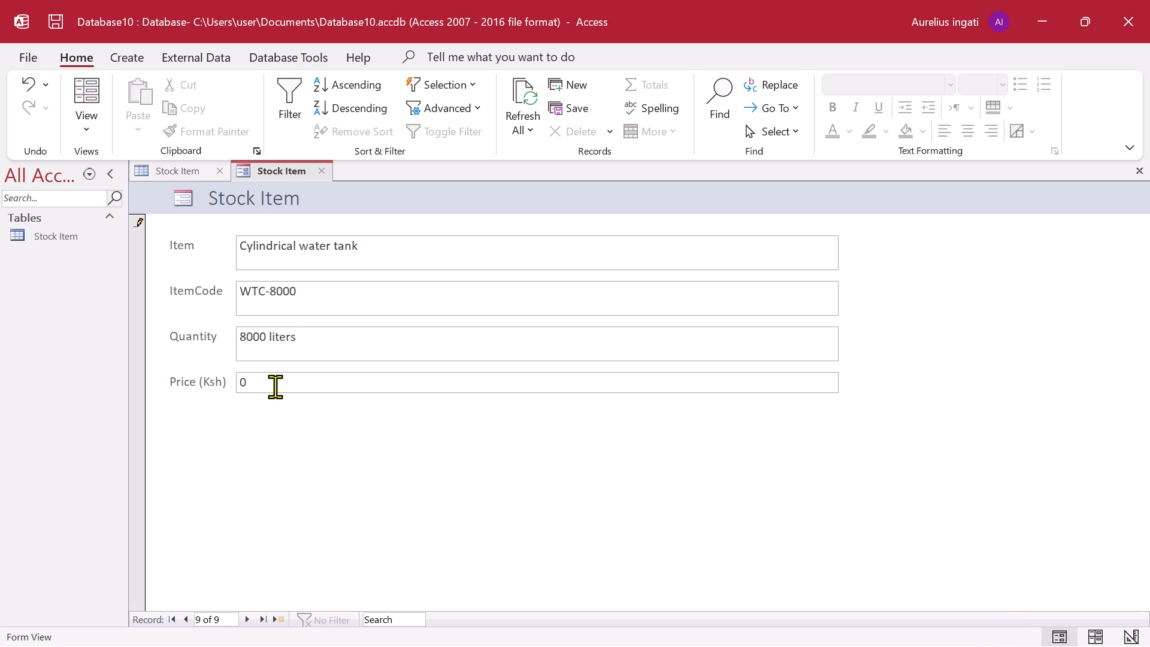
Set the ninth record's Price (Ksh) to 85000.
{"action": "left_click", "coordinate": [275, 386]}
{"action": "key", "text": "BackSpace"}
{"action": "type", "text": "85000"}
Start a tenth record in the Stock Item form with "Cylindrical" as the Item.
{"action": "left_click", "coordinate": [243, 621]}
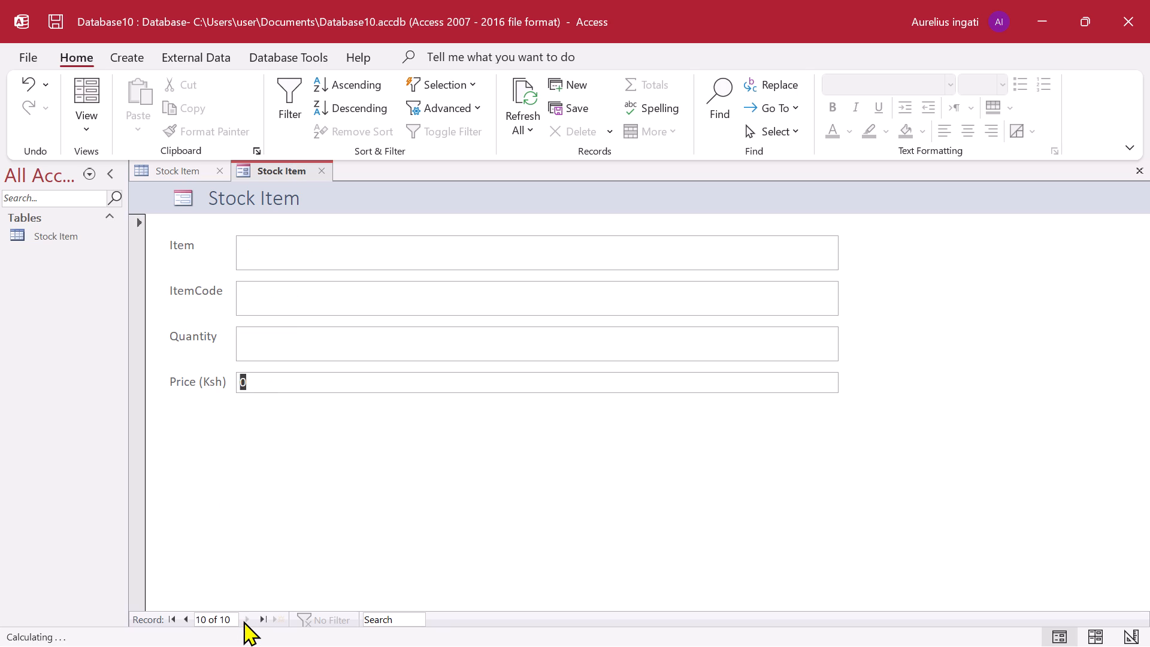
{"action": "left_click", "coordinate": [272, 253]}
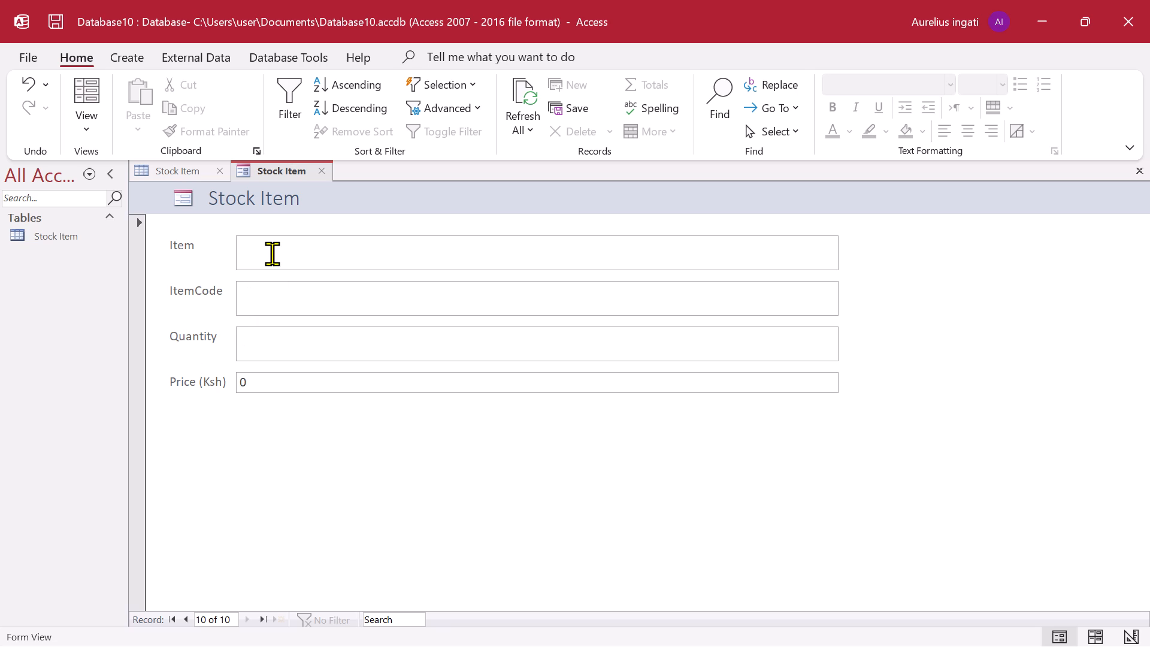
{"action": "key", "text": "c"}
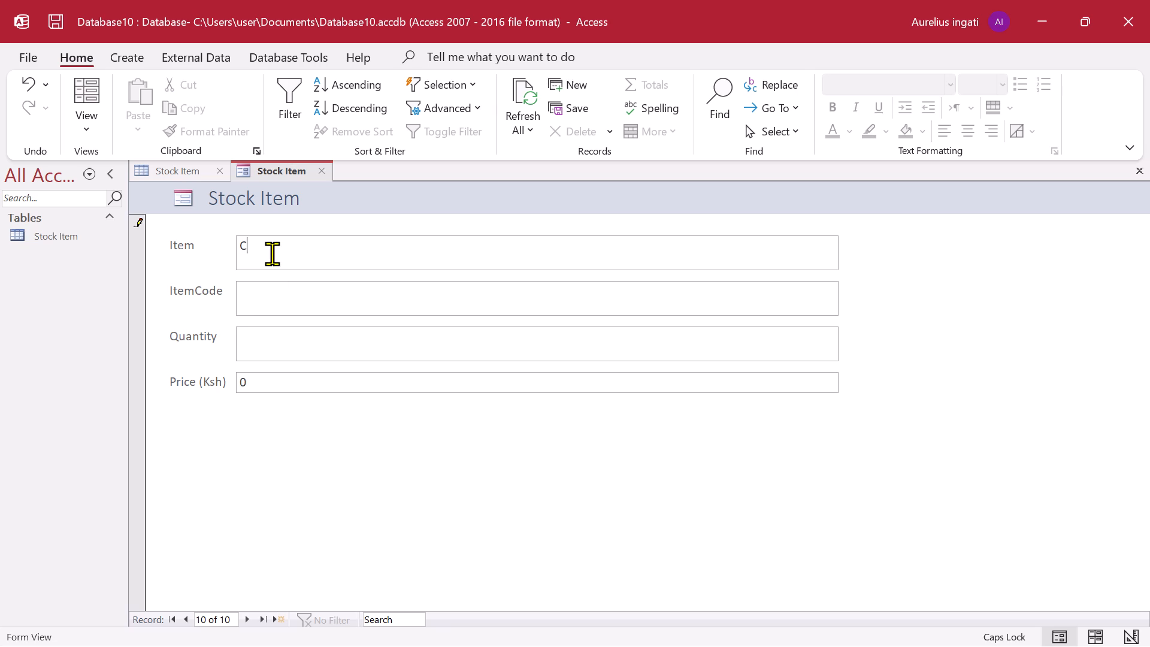
{"action": "type", "text": "ylin"}
{"action": "type", "text": "drical"}
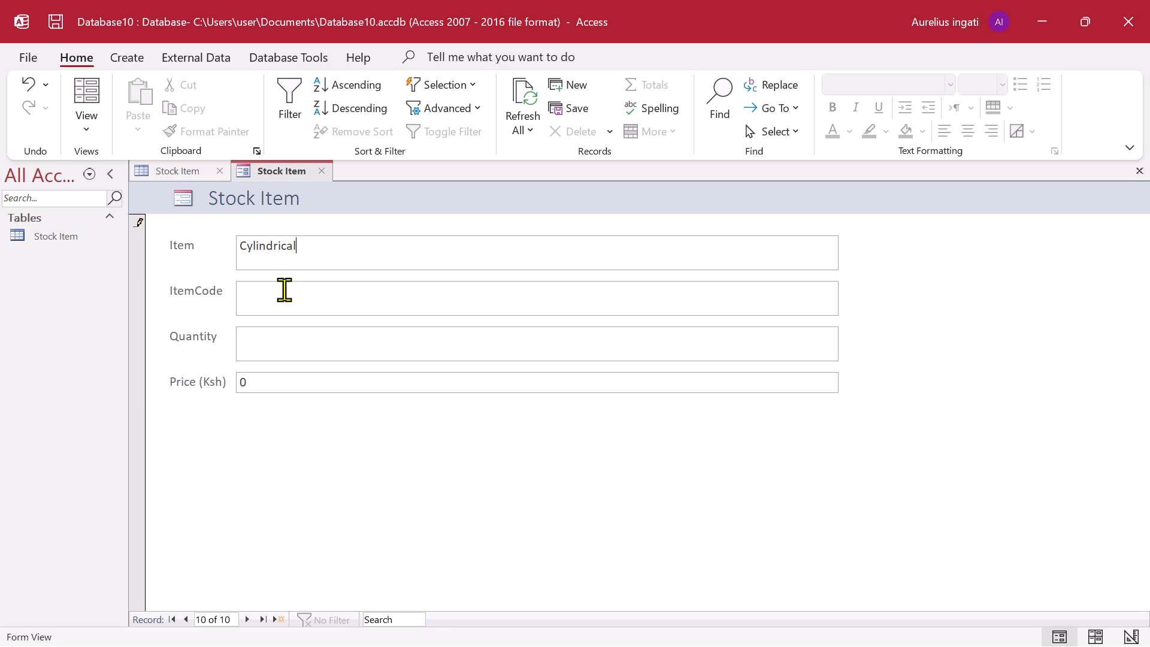
Enter "WTC-10000" as the ItemCode of the tenth record.
{"action": "left_click", "coordinate": [287, 294]}
{"action": "type", "text": "WTC"}
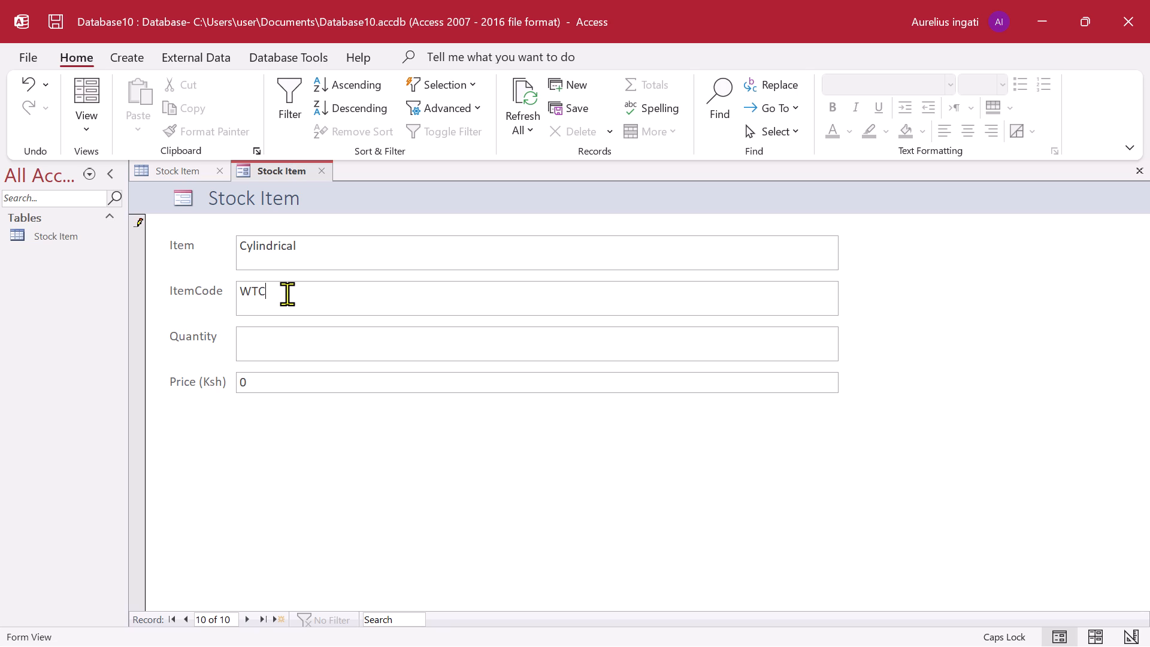
{"action": "key", "text": "minus"}
{"action": "key", "text": "1"}
{"action": "key", "text": "0"}
{"action": "type", "text": "000"}
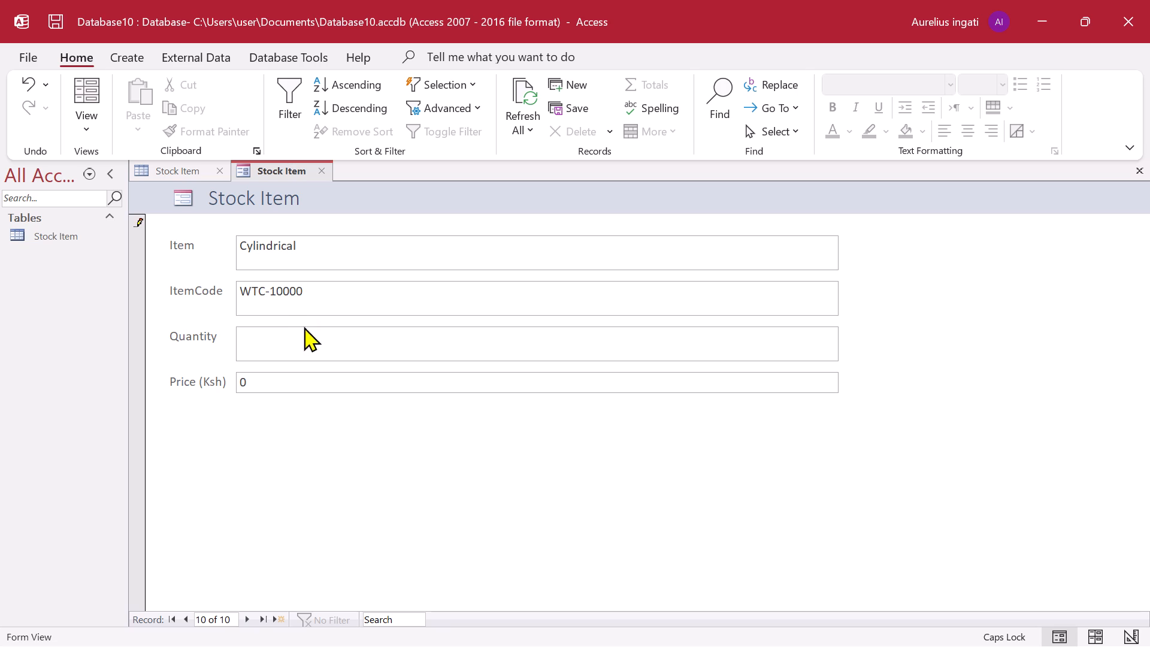
Set the tenth record's Quantity to "1000 liters".
{"action": "left_click", "coordinate": [298, 330]}
{"action": "key", "text": "1"}
{"action": "type", "text": "000"}
{"action": "key", "text": "space"}
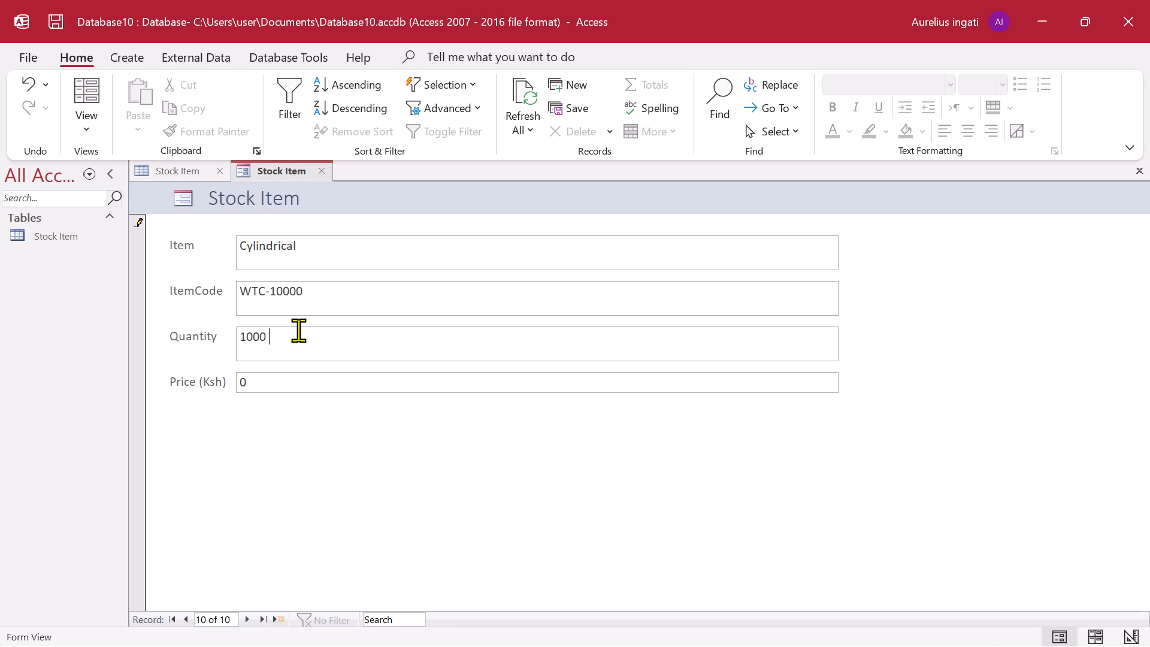
{"action": "type", "text": "li"}
{"action": "type", "text": "ter"}
{"action": "key", "text": "s"}
Set the tenth record's Price (Ksh) to 12000 and save the record.
{"action": "left_click", "coordinate": [283, 378]}
{"action": "key", "text": "BackSpace"}
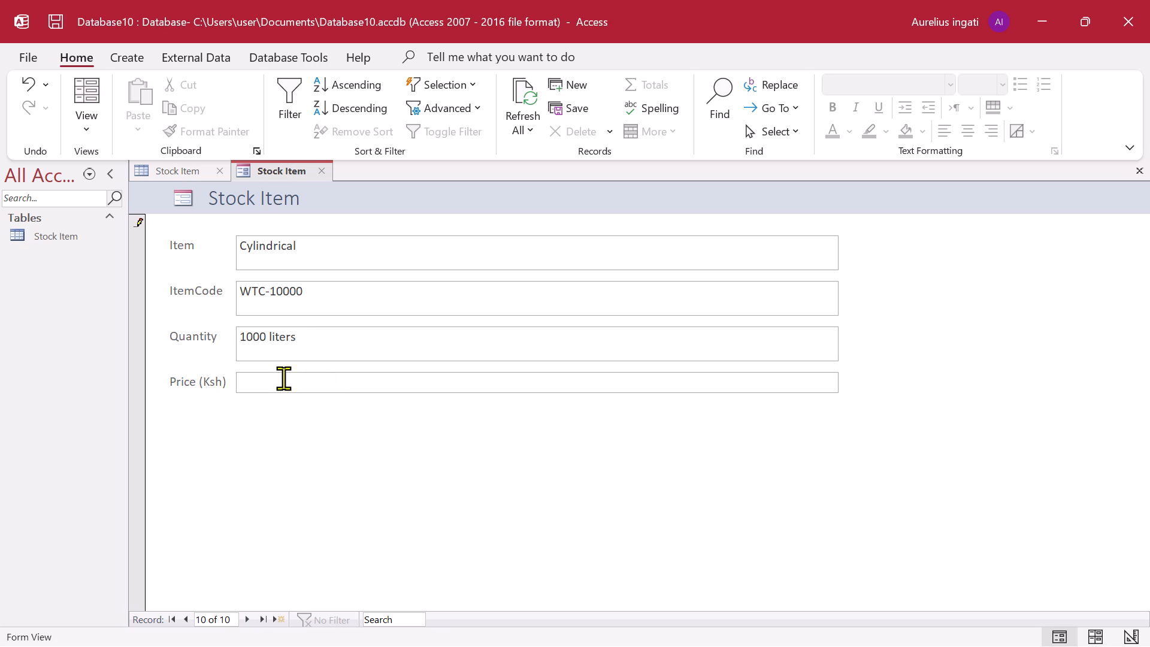
{"action": "type", "text": "12000"}
{"action": "left_click", "coordinate": [566, 116]}
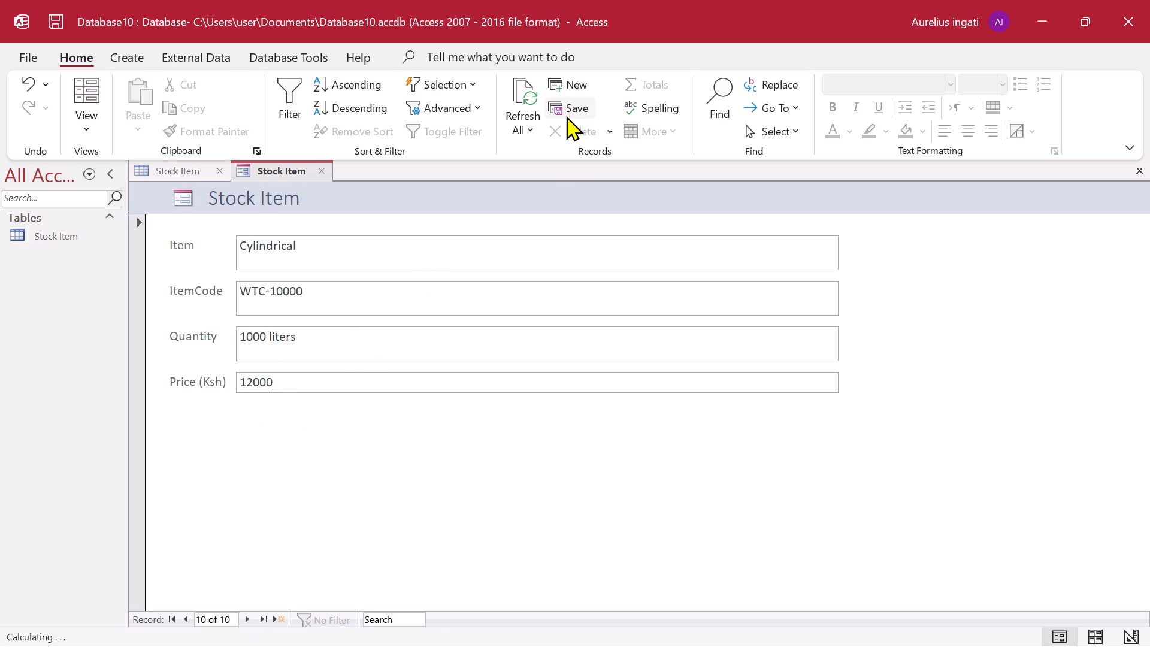
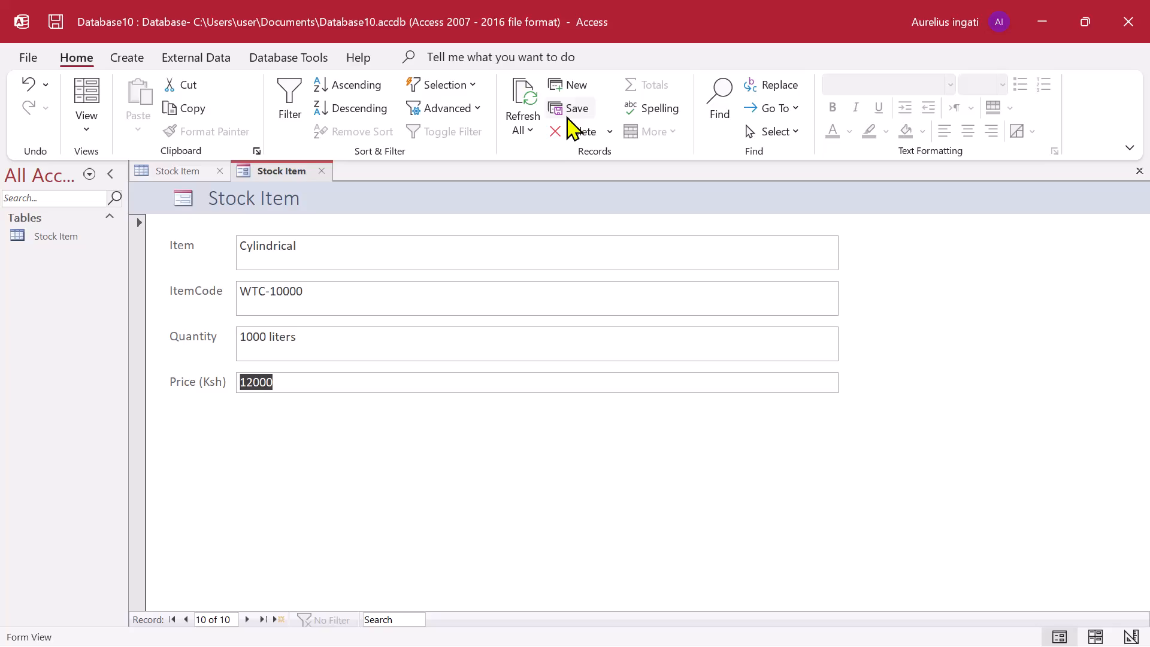
Save the current WTC-10000 record in the Stock Item form.
{"action": "key", "text": "shift+Return"}
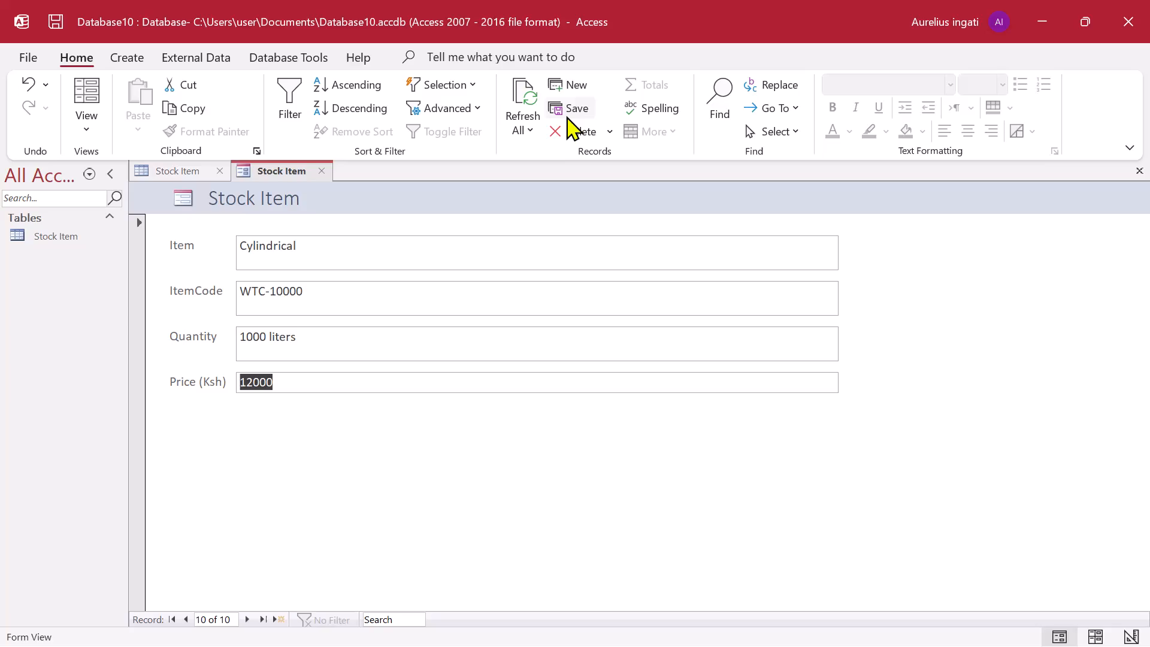
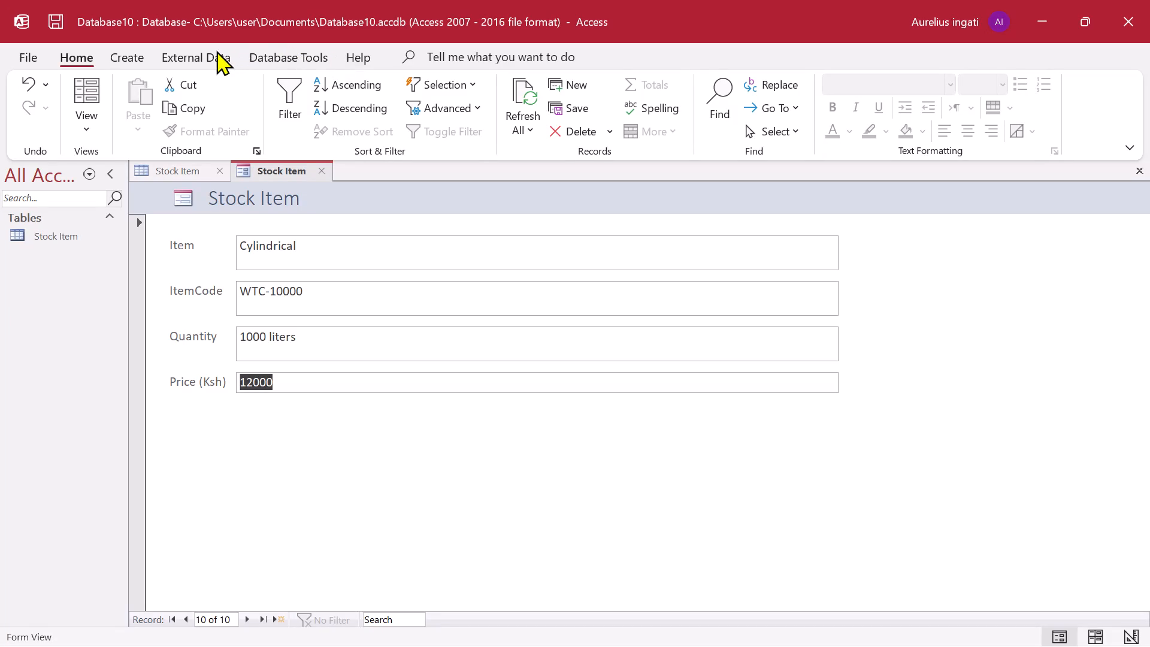
Create a report from the Stock Item table with the Report Wizard, including all four fields and no grouping levels.
{"action": "left_click", "coordinate": [132, 66]}
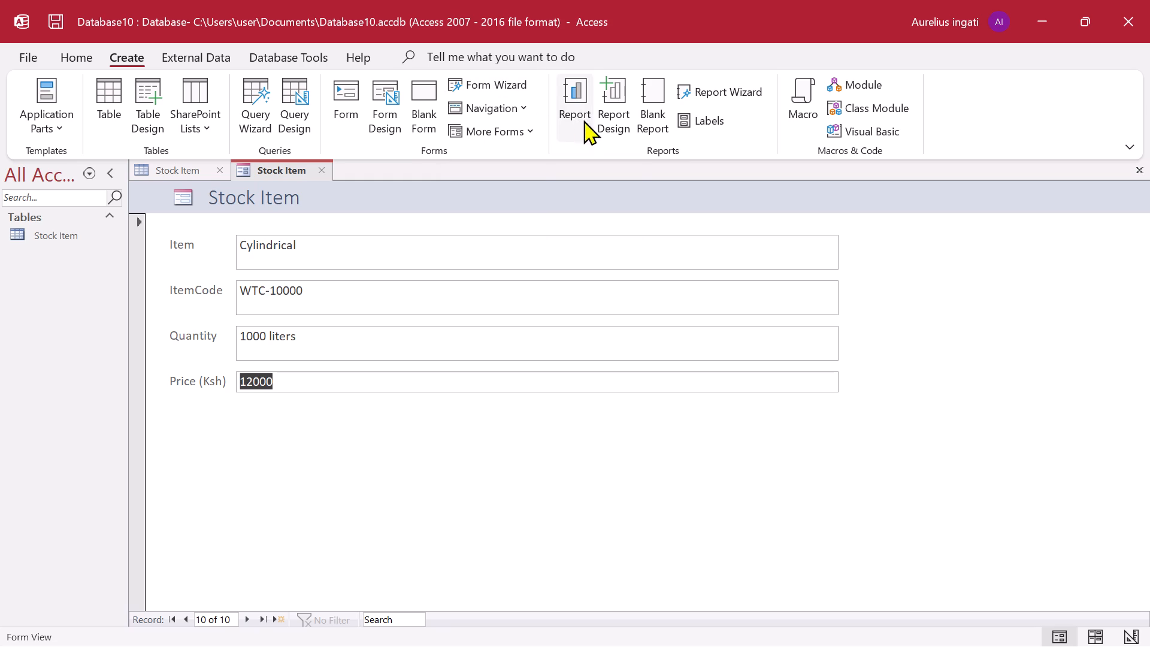
{"action": "left_click", "coordinate": [719, 89]}
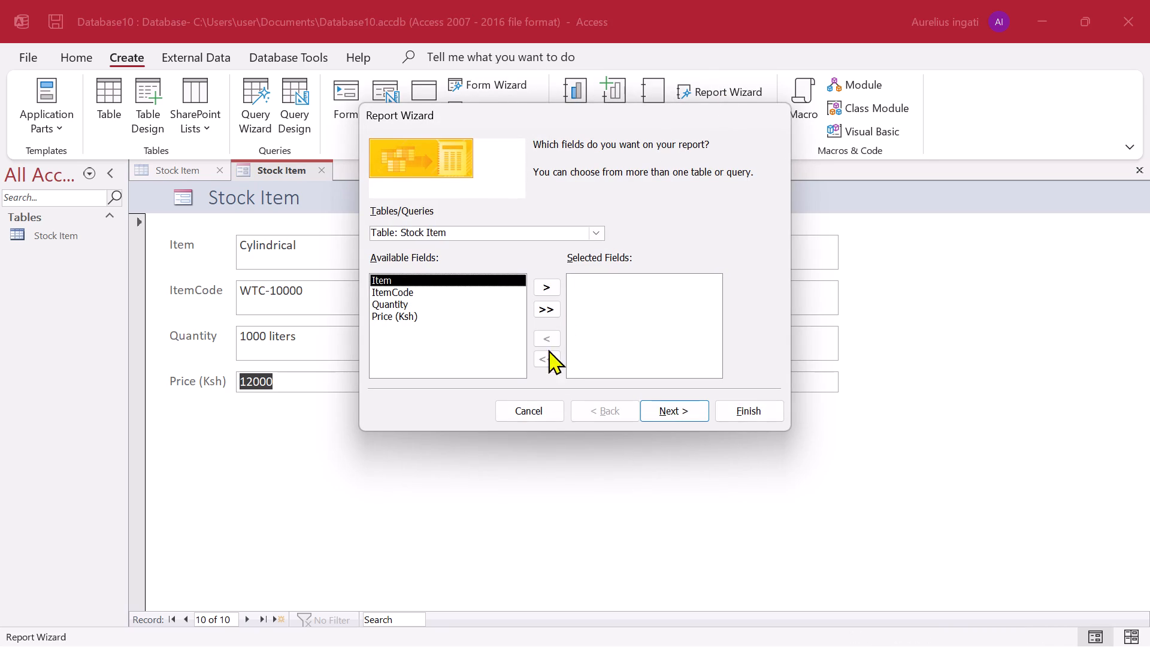
{"action": "left_click", "coordinate": [540, 311]}
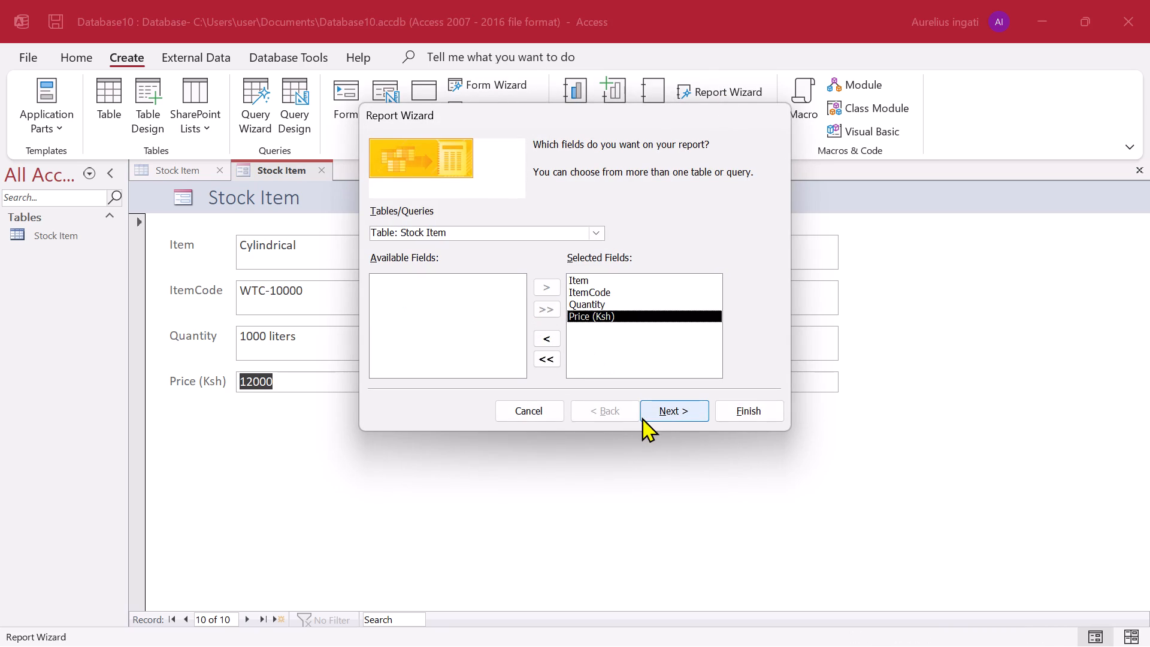
{"action": "left_click", "coordinate": [658, 416]}
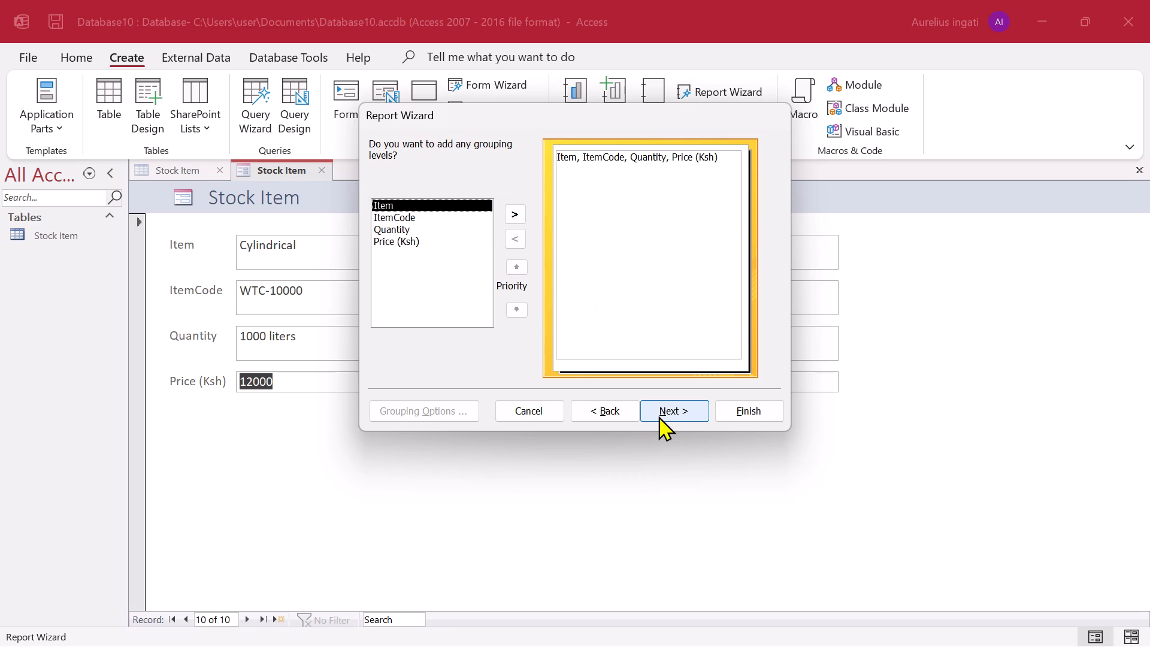
{"action": "left_click", "coordinate": [742, 419]}
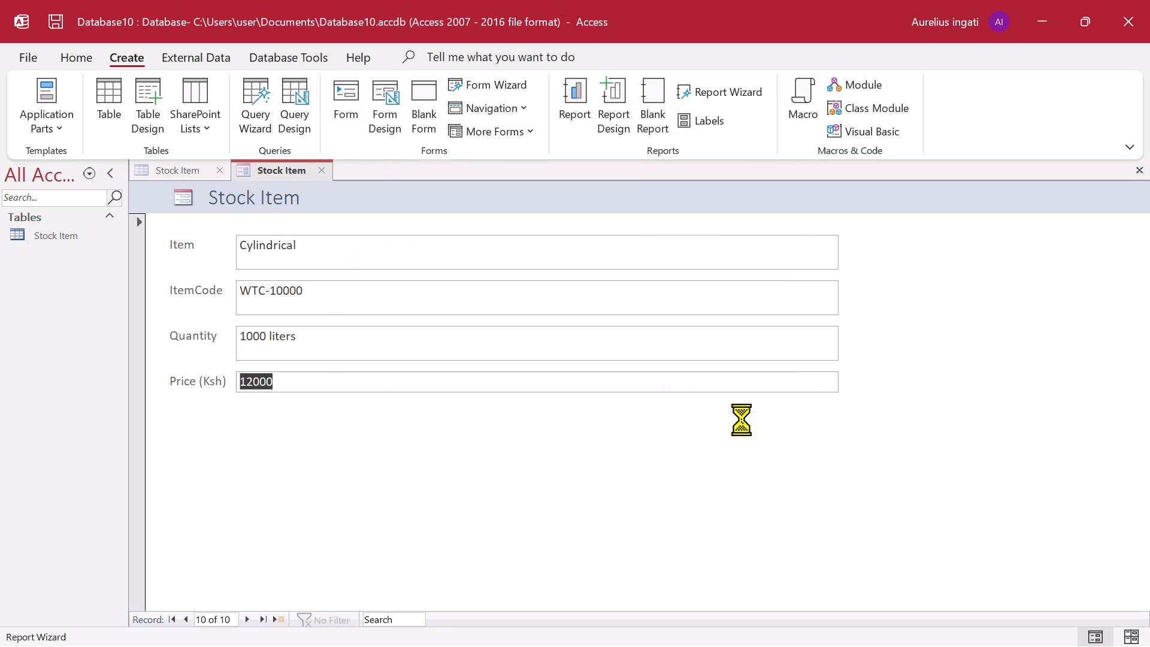
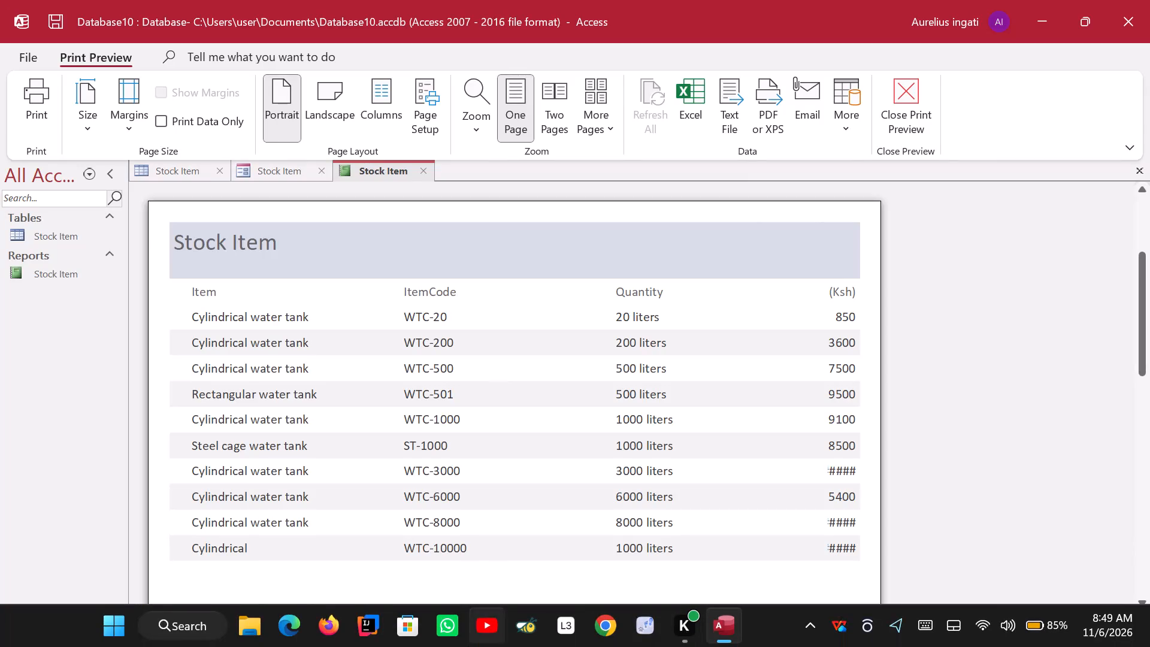
Open the Jumia Kenya shopping app and search its products for "portable fan".
{"action": "type", "text": "jumi"}
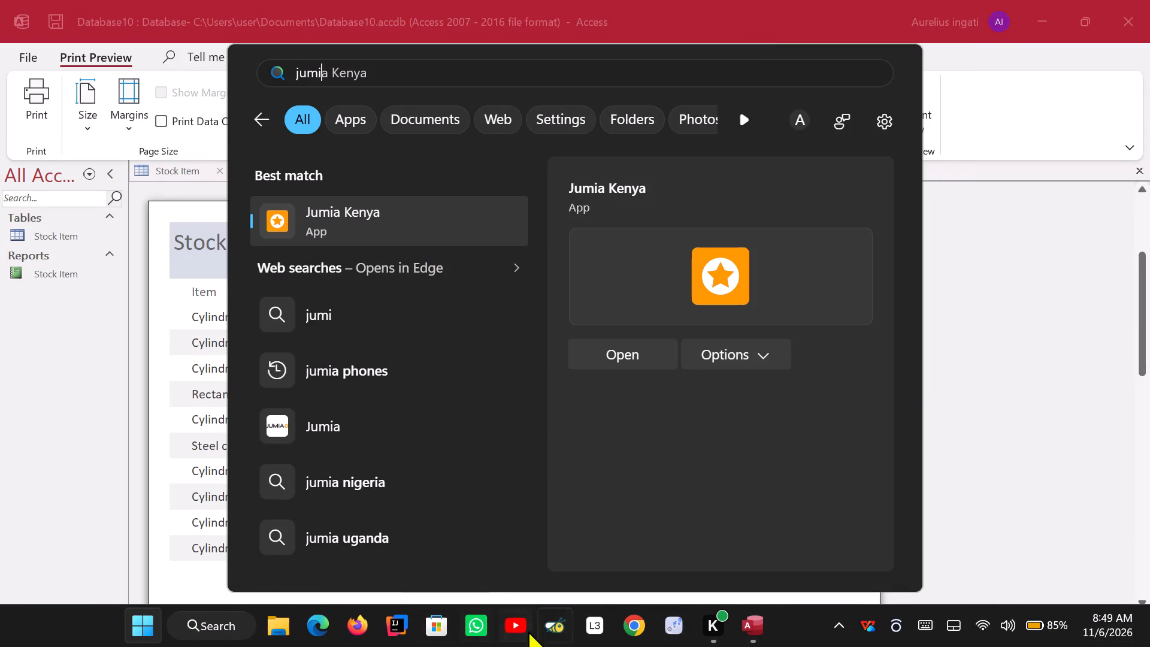
{"action": "left_click", "coordinate": [631, 352]}
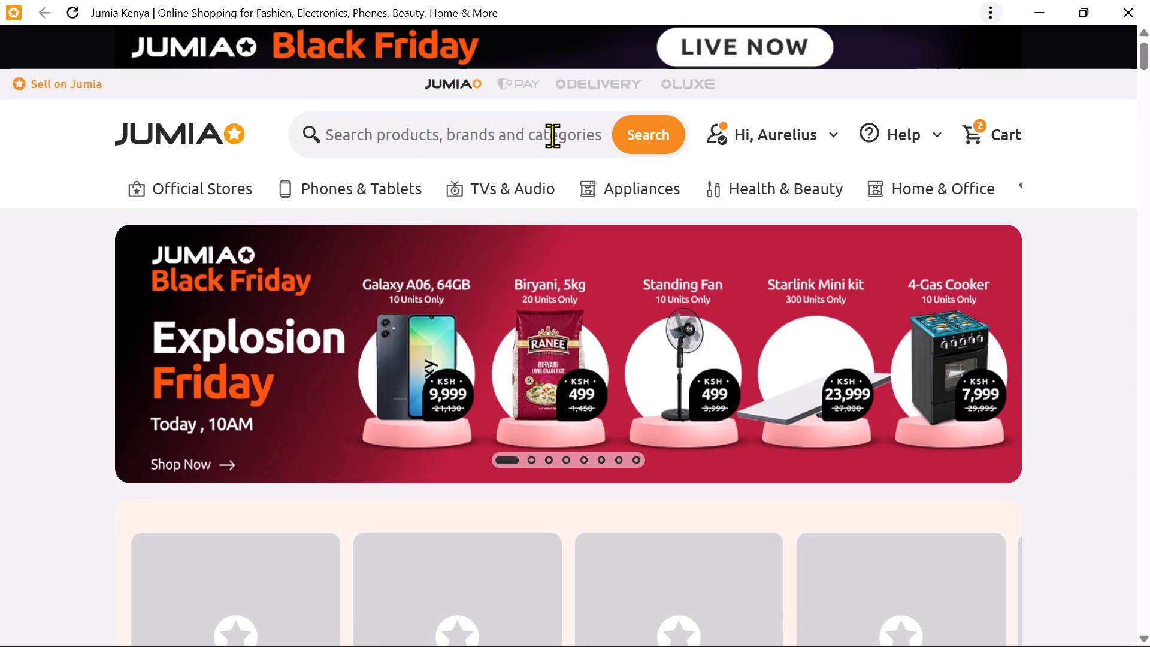
{"action": "left_click", "coordinate": [552, 135]}
{"action": "type", "text": "pot"}
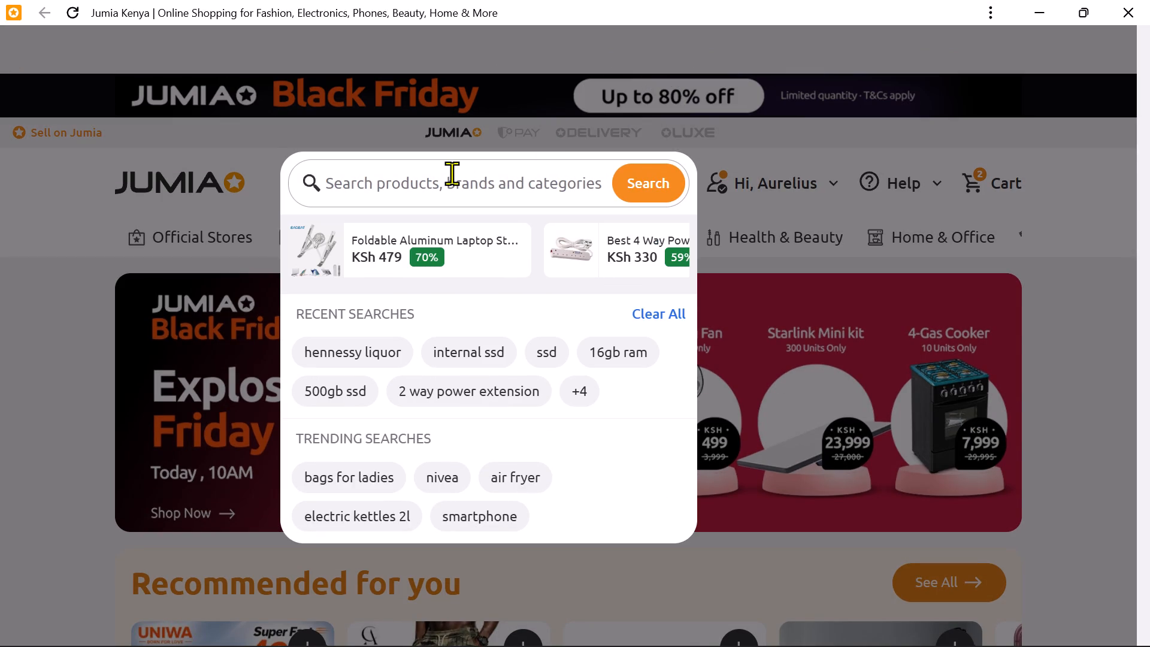
{"action": "left_click", "coordinate": [452, 173]}
{"action": "type", "text": "port"}
{"action": "key", "text": "a"}
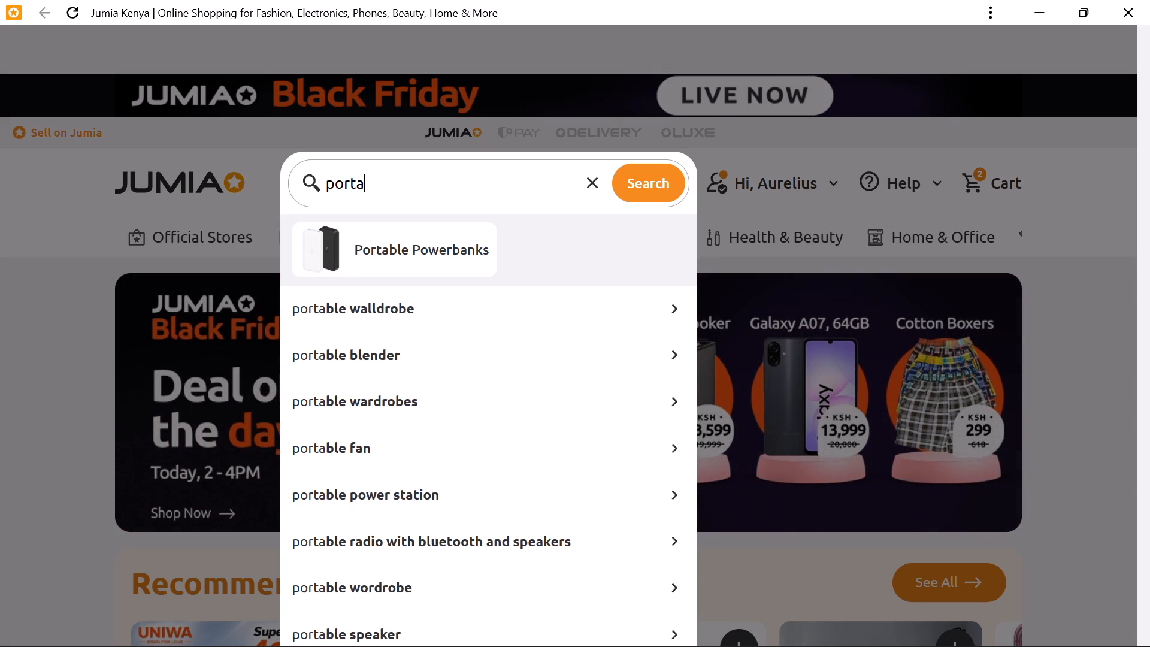
{"action": "key", "text": "b"}
{"action": "key", "text": "l"}
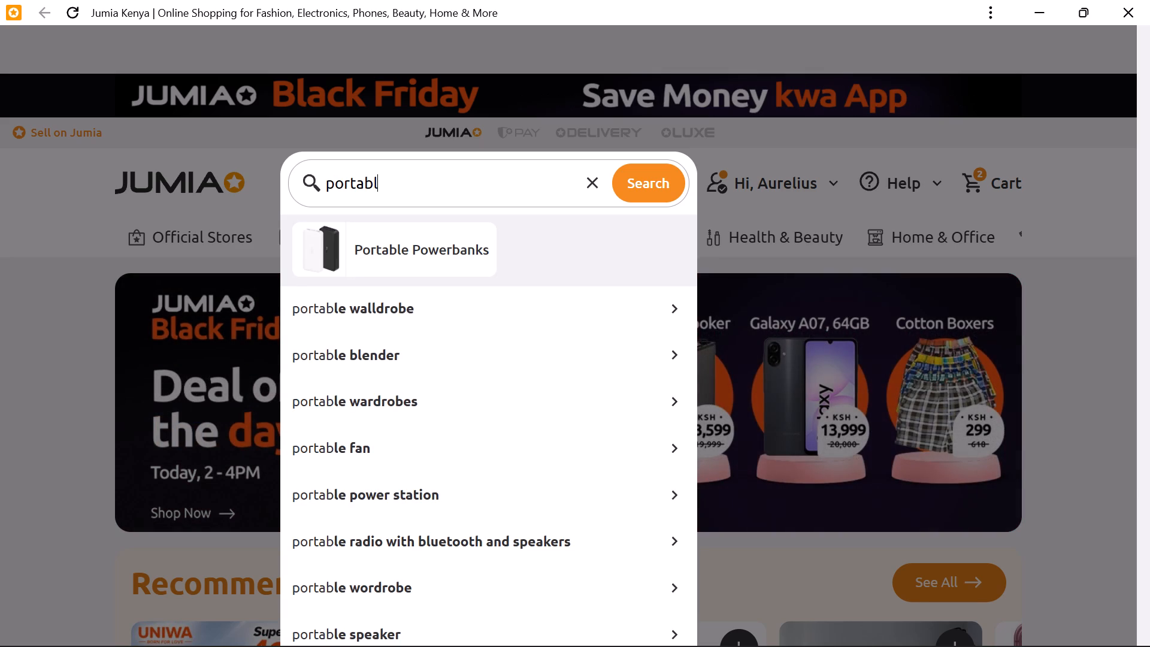
{"action": "key", "text": "r"}
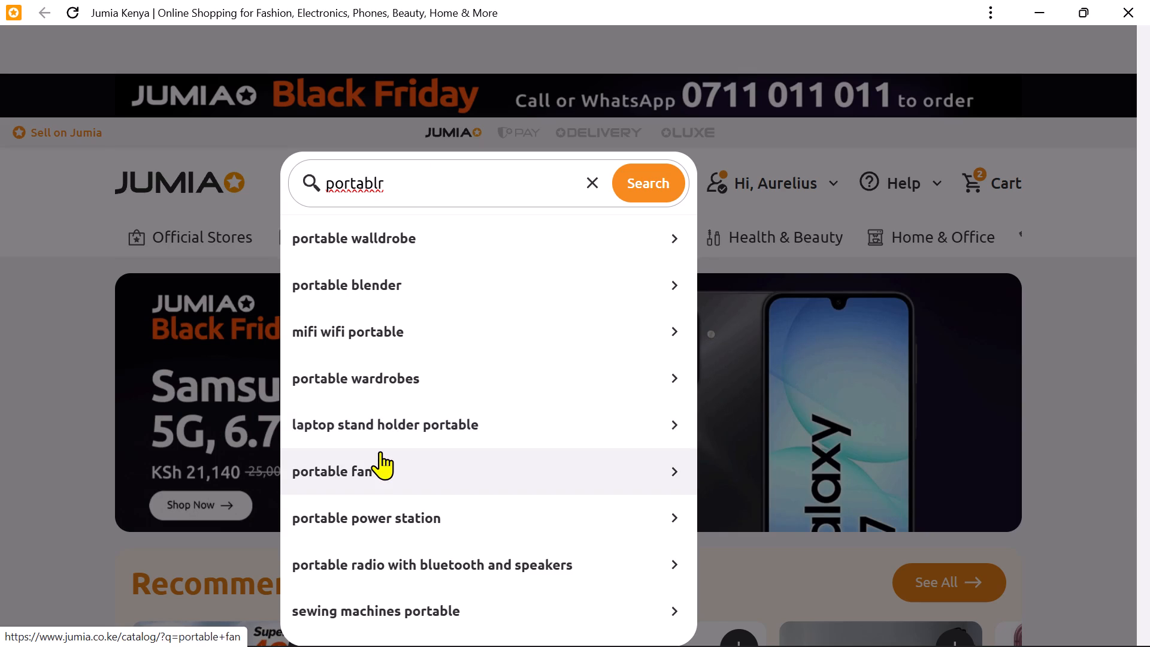
{"action": "left_click", "coordinate": [380, 451]}
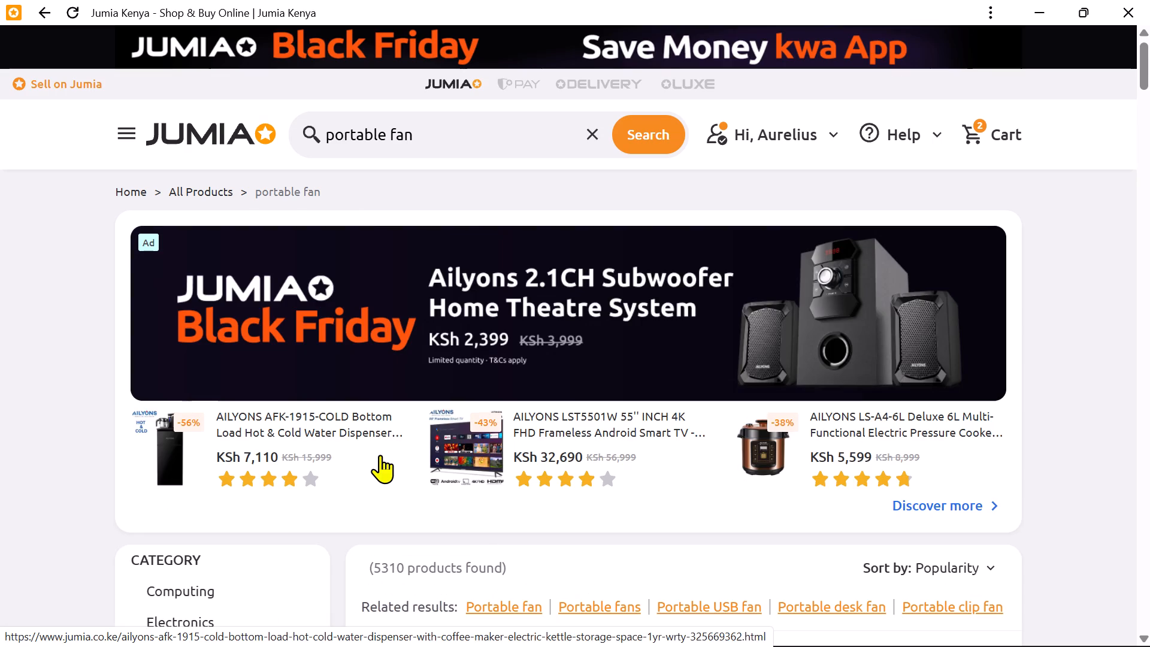
Look through the first page of portable fan results to its end, examining the fan models and their prices.
{"action": "scroll", "coordinate": [380, 455], "scroll_direction": "down", "scroll_amount": 4}
{"action": "scroll", "coordinate": [380, 458], "scroll_direction": "up", "scroll_amount": 1}
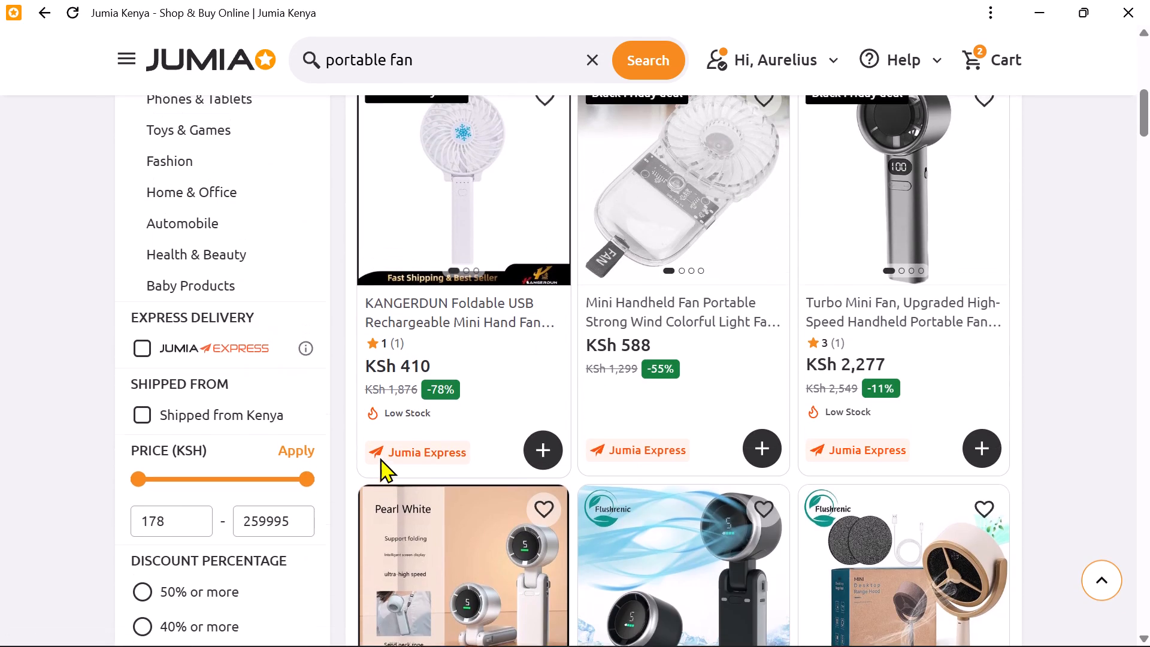
{"action": "scroll", "coordinate": [380, 458], "scroll_direction": "up", "scroll_amount": 1}
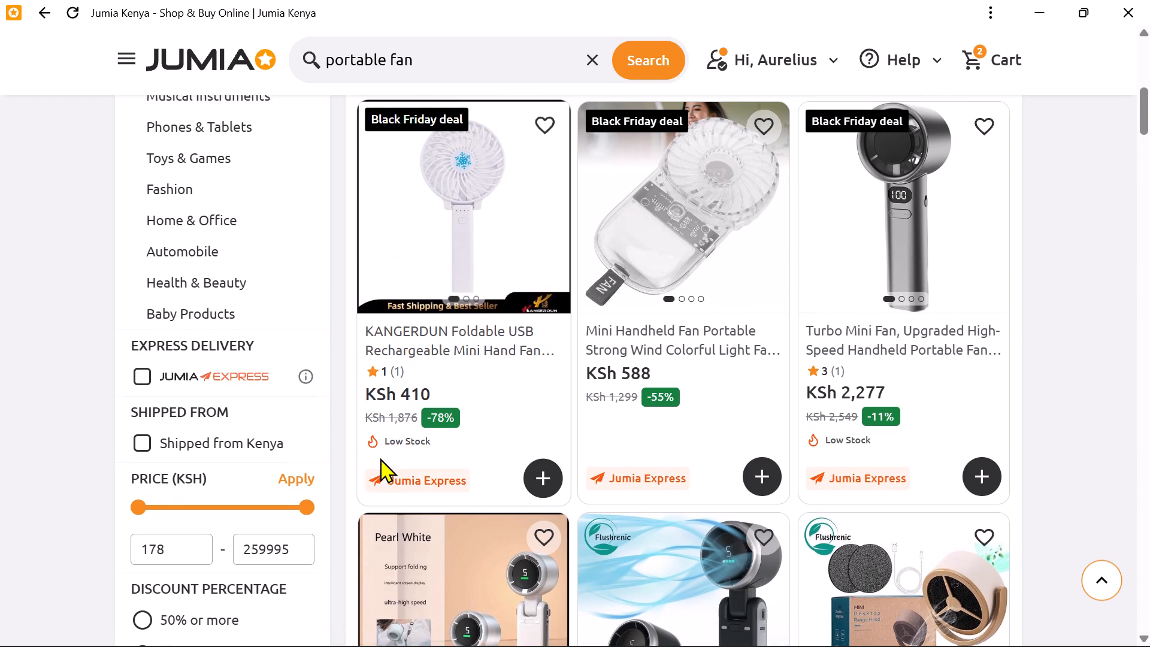
{"action": "scroll", "coordinate": [380, 458], "scroll_direction": "down", "scroll_amount": 1}
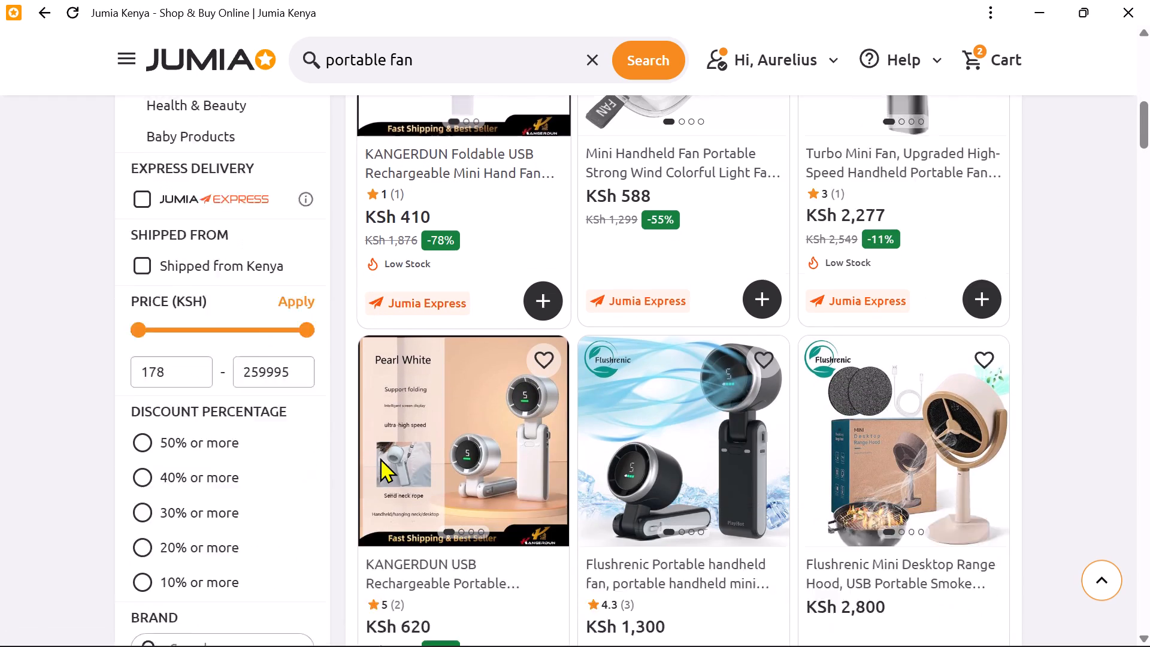
{"action": "scroll", "coordinate": [380, 458], "scroll_direction": "down", "scroll_amount": 1}
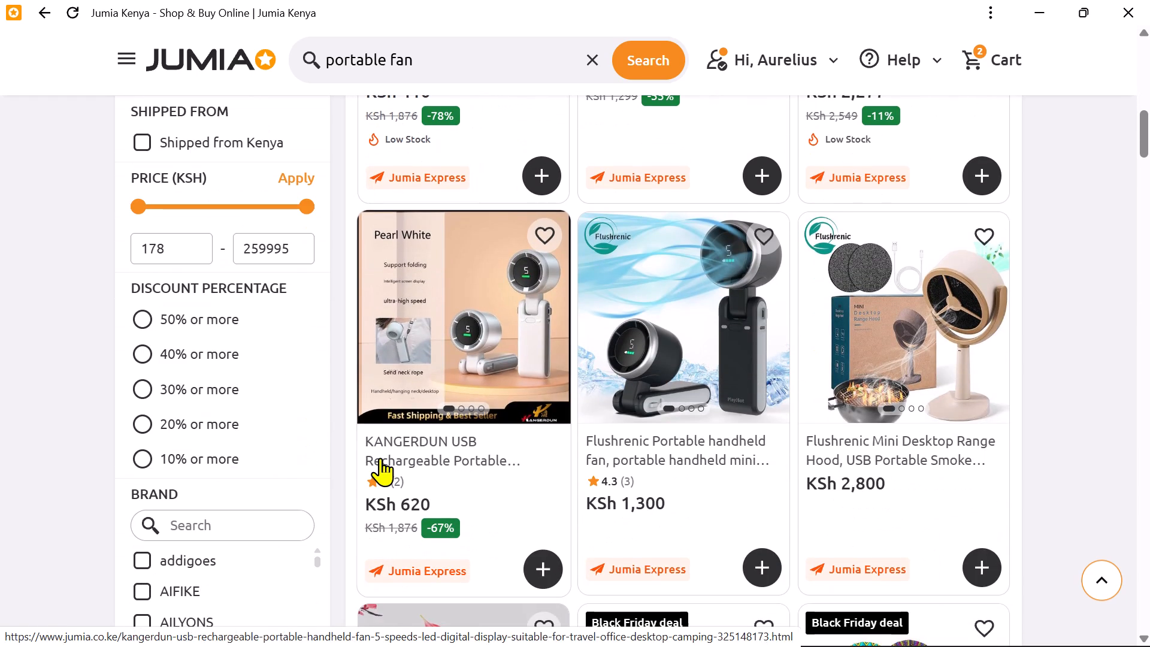
{"action": "scroll", "coordinate": [426, 406], "scroll_direction": "down", "scroll_amount": 2}
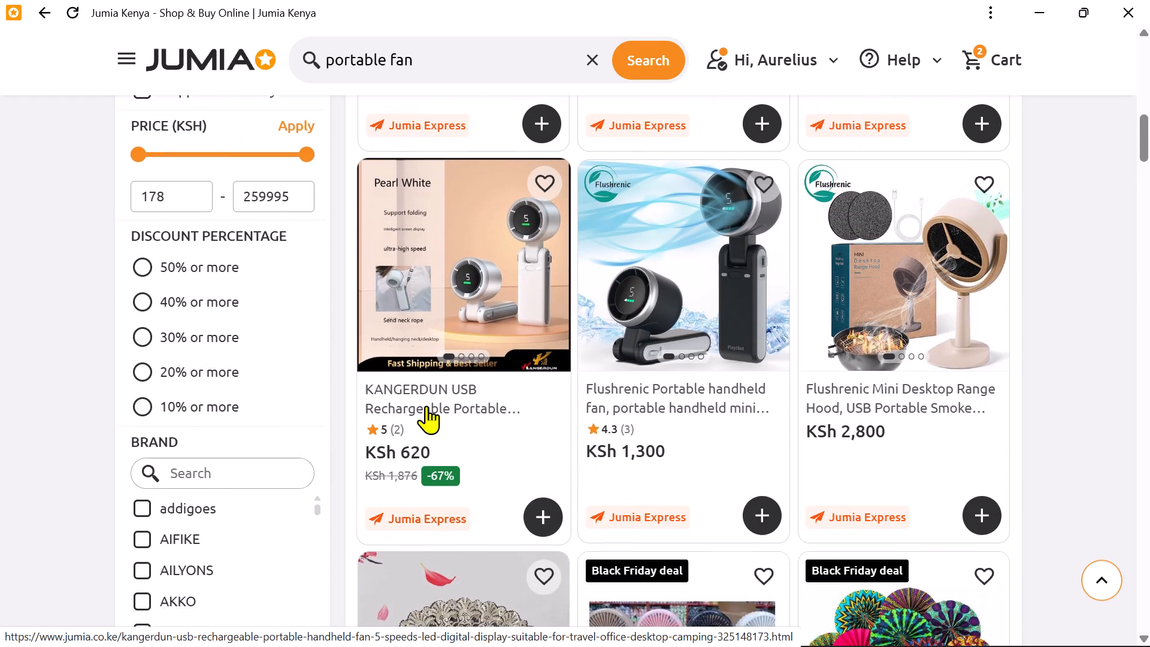
{"action": "scroll", "coordinate": [426, 406], "scroll_direction": "down", "scroll_amount": 3}
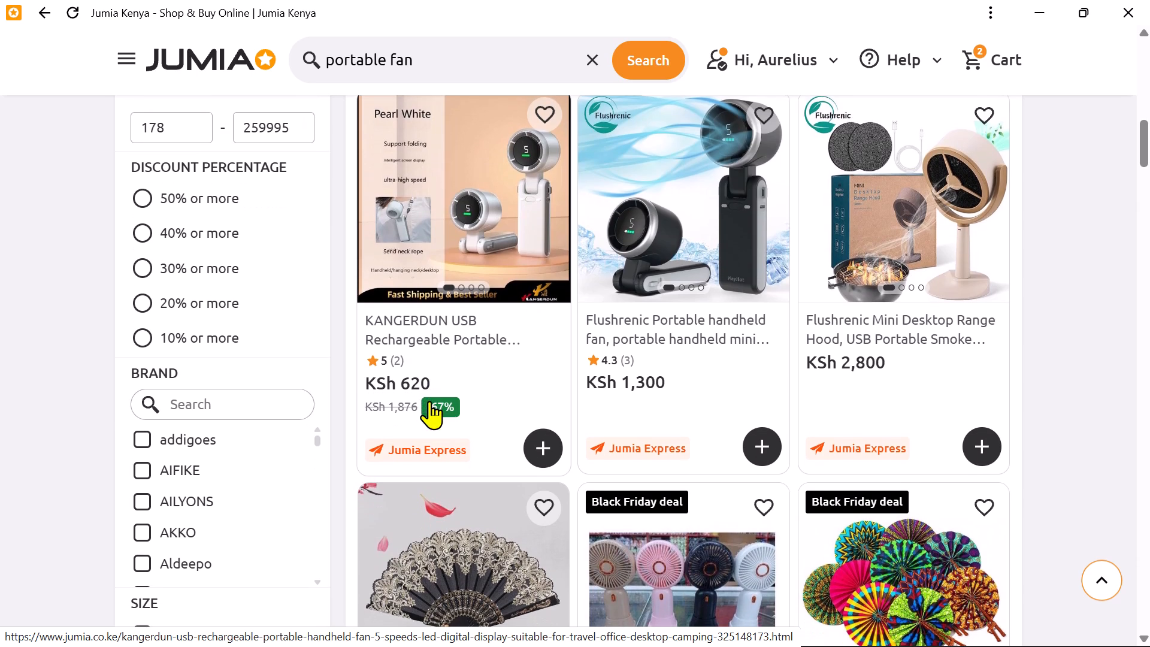
{"action": "scroll", "coordinate": [429, 401], "scroll_direction": "down", "scroll_amount": 6}
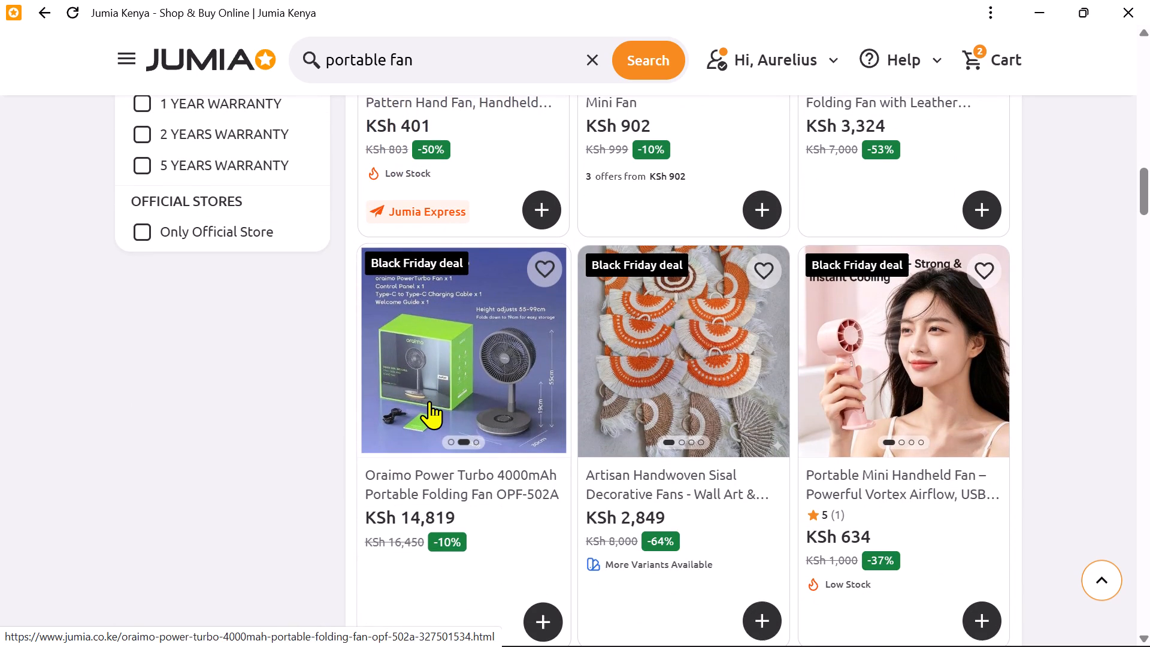
{"action": "scroll", "coordinate": [429, 401], "scroll_direction": "down", "scroll_amount": 1}
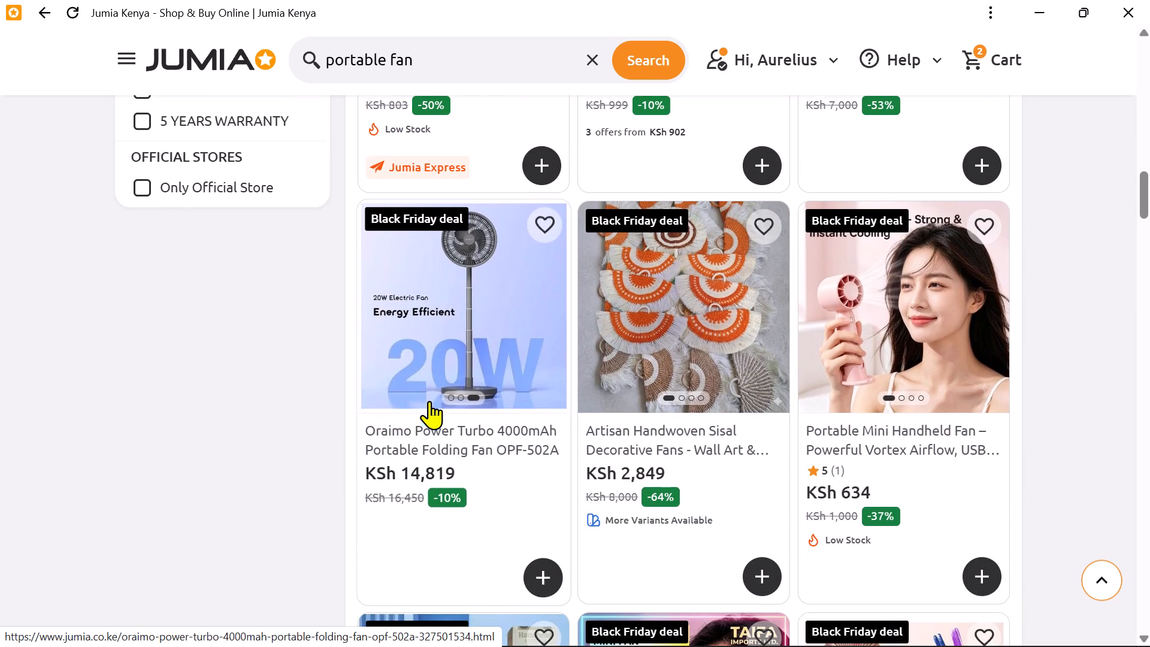
{"action": "scroll", "coordinate": [429, 401], "scroll_direction": "down", "scroll_amount": 2}
{"action": "scroll", "coordinate": [429, 401], "scroll_direction": "right", "scroll_amount": 1}
{"action": "scroll", "coordinate": [429, 401], "scroll_direction": "down", "scroll_amount": 1}
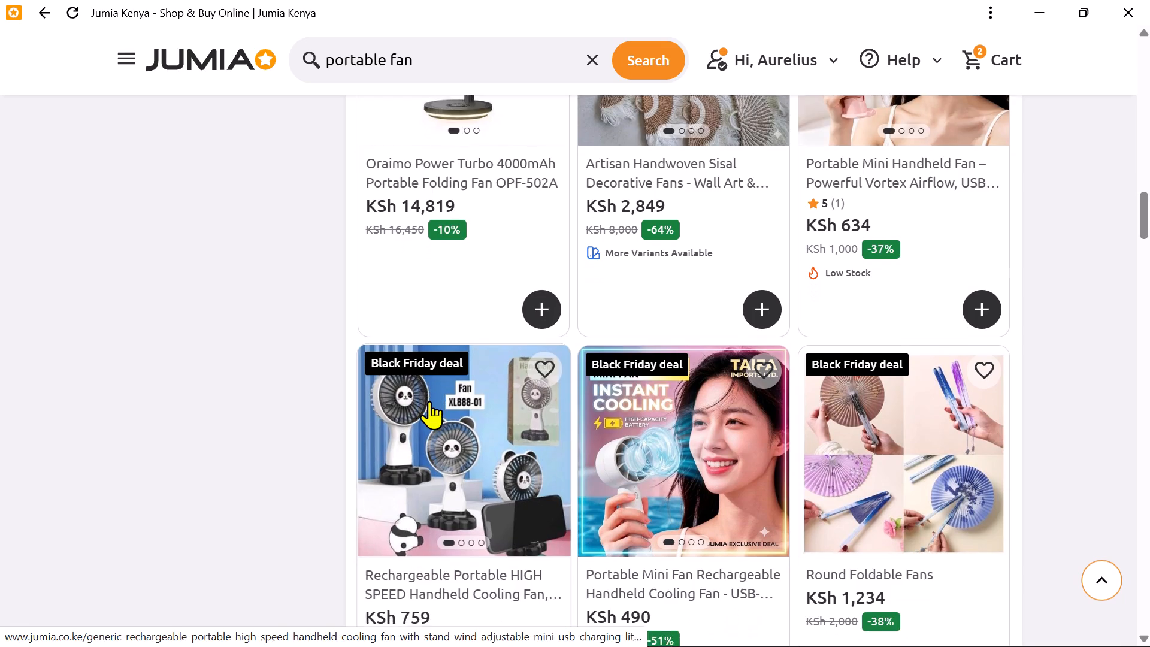
{"action": "scroll", "coordinate": [429, 401], "scroll_direction": "down", "scroll_amount": 5}
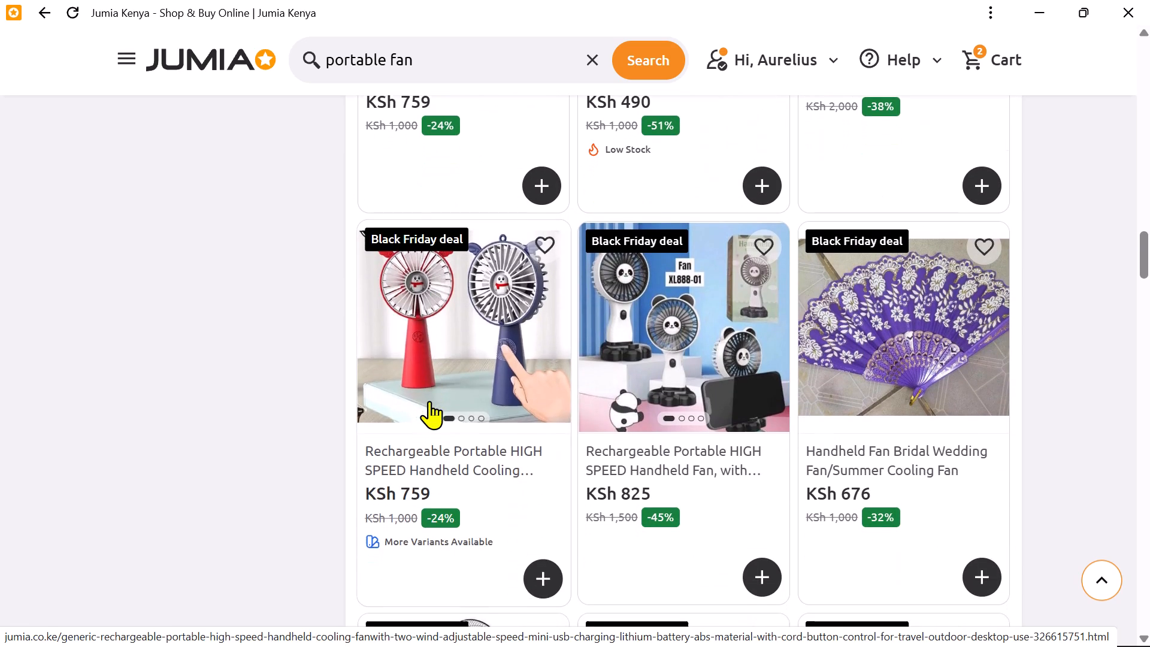
{"action": "scroll", "coordinate": [429, 401], "scroll_direction": "down", "scroll_amount": 4}
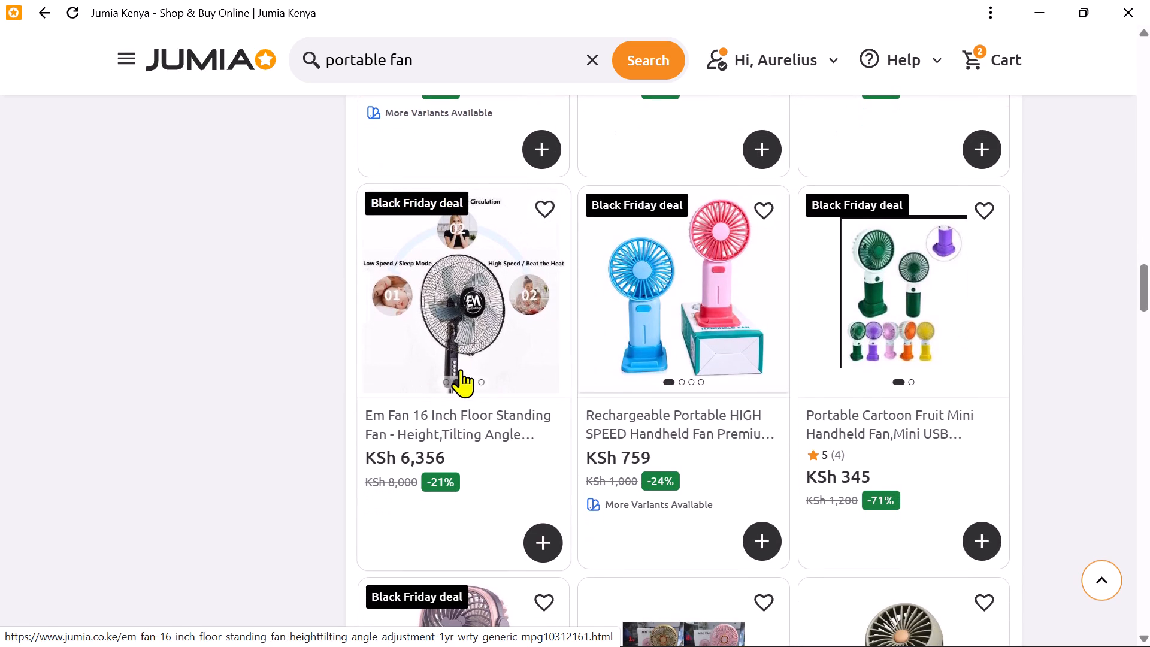
{"action": "scroll", "coordinate": [460, 369], "scroll_direction": "down", "scroll_amount": 2}
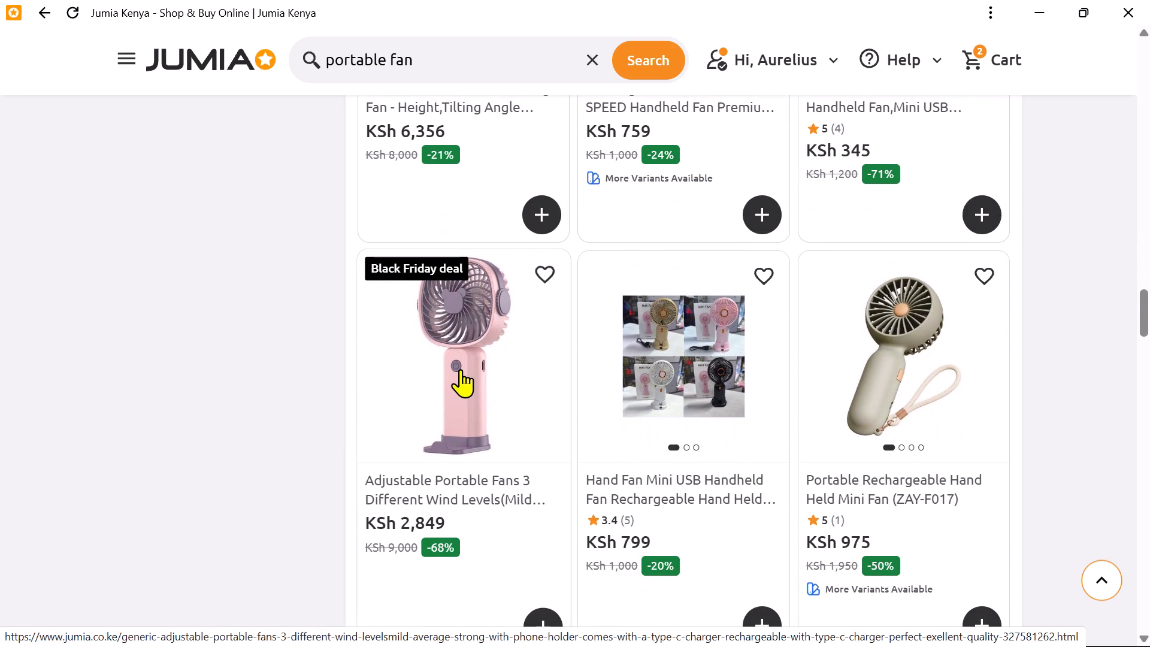
{"action": "scroll", "coordinate": [460, 369], "scroll_direction": "right", "scroll_amount": 1}
{"action": "scroll", "coordinate": [460, 369], "scroll_direction": "down", "scroll_amount": 1}
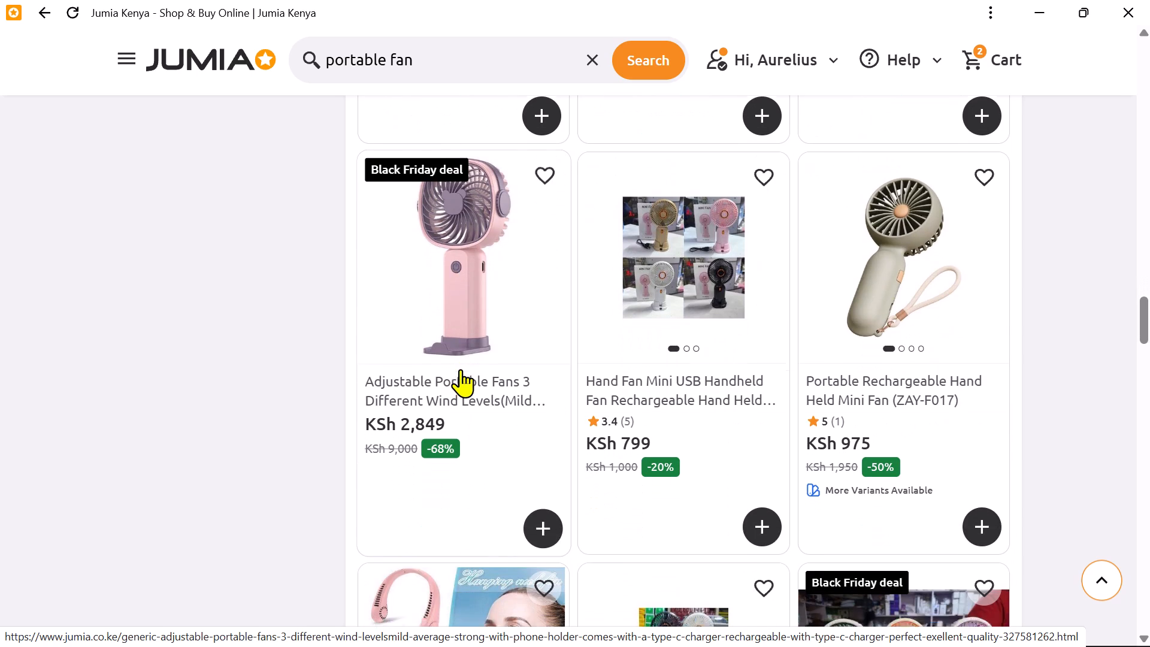
{"action": "scroll", "coordinate": [460, 369], "scroll_direction": "down", "scroll_amount": 4}
{"action": "scroll", "coordinate": [460, 369], "scroll_direction": "up", "scroll_amount": 4}
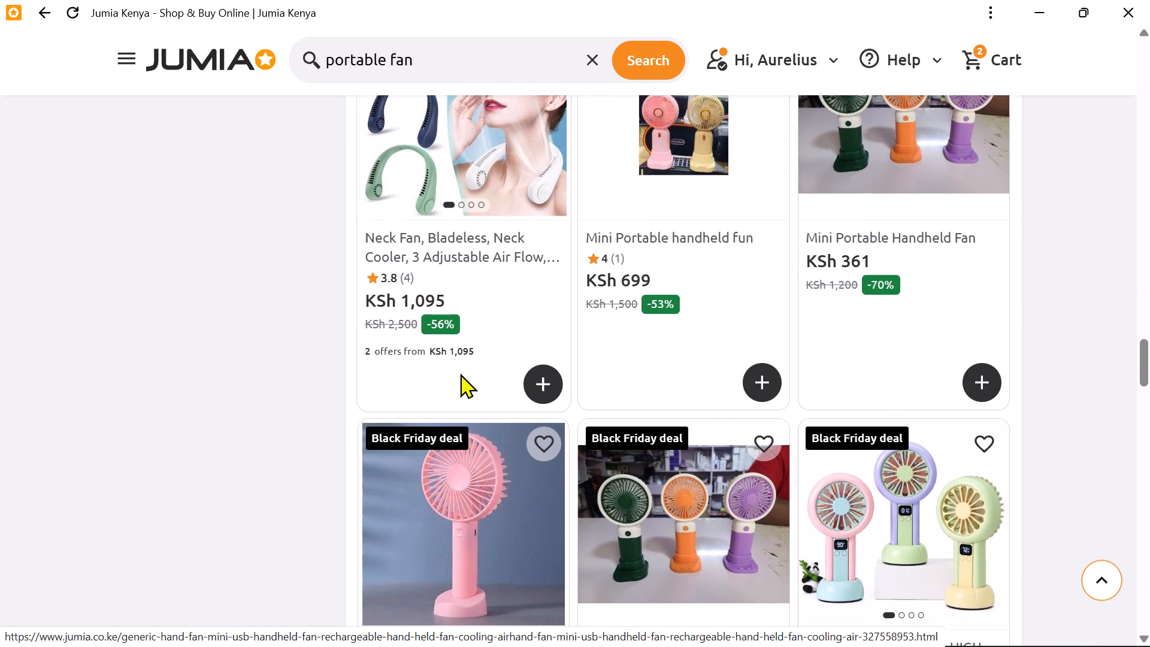
{"action": "scroll", "coordinate": [460, 373], "scroll_direction": "up", "scroll_amount": 1}
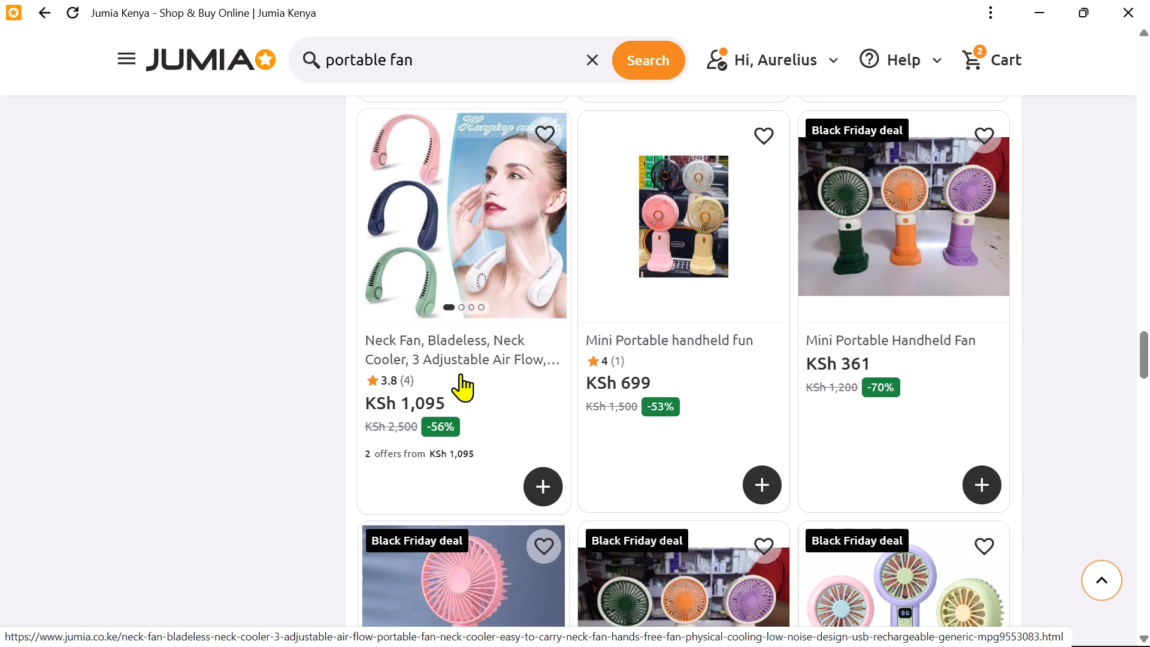
{"action": "scroll", "coordinate": [460, 373], "scroll_direction": "down", "scroll_amount": 3}
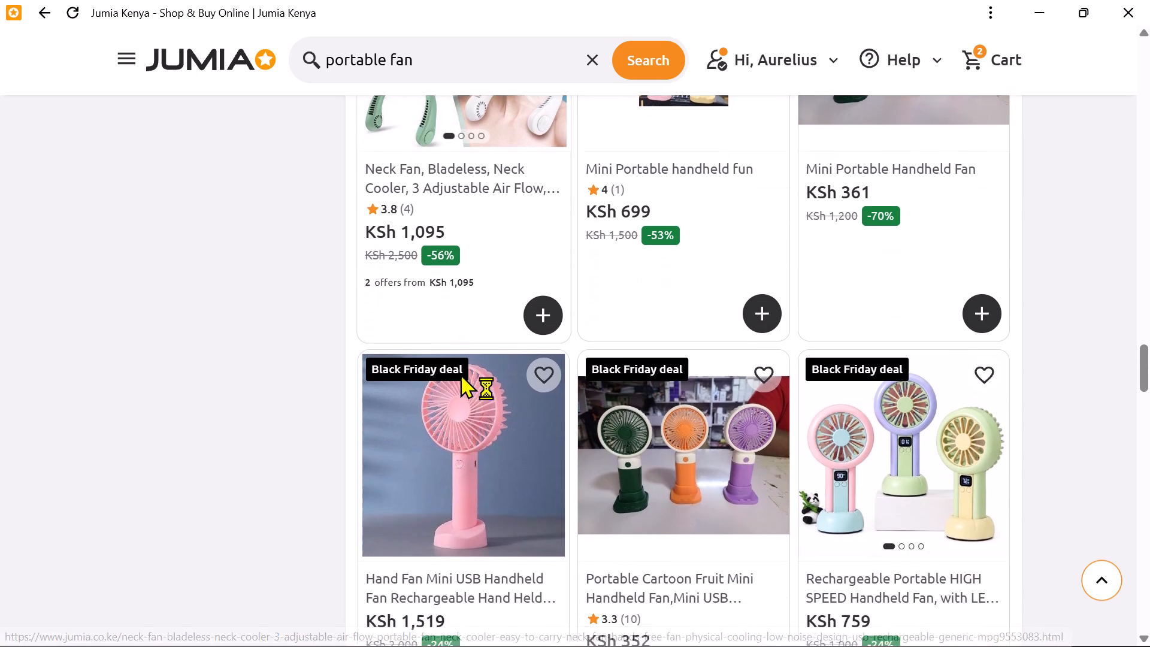
{"action": "scroll", "coordinate": [460, 373], "scroll_direction": "down", "scroll_amount": 6}
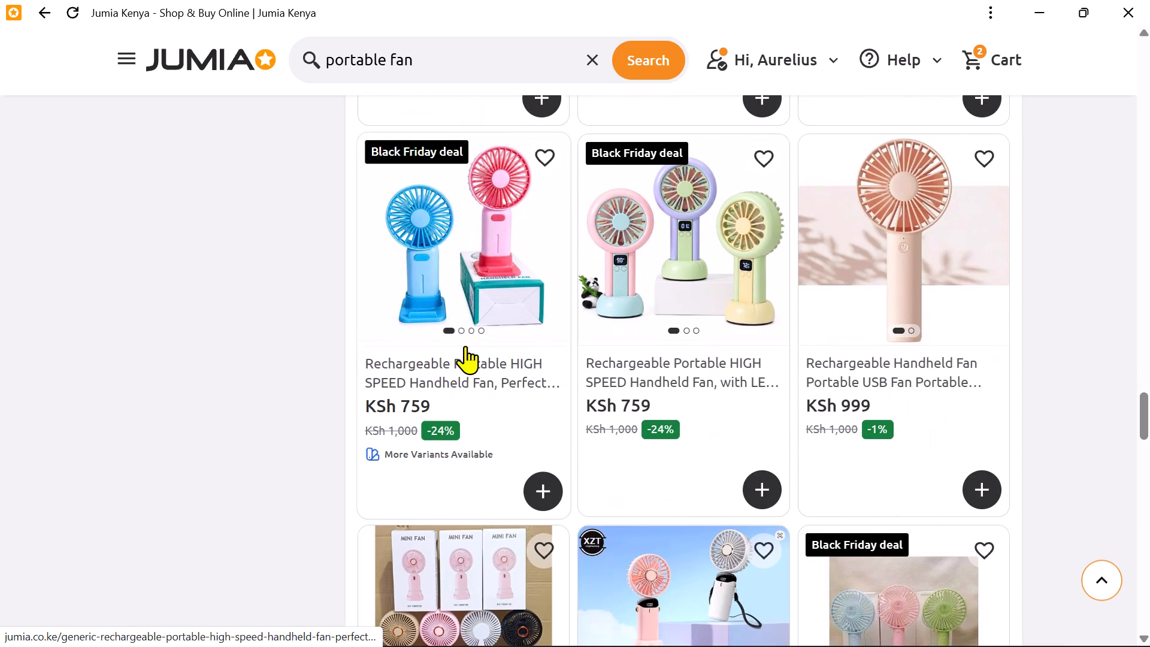
{"action": "scroll", "coordinate": [465, 346], "scroll_direction": "down", "scroll_amount": 7}
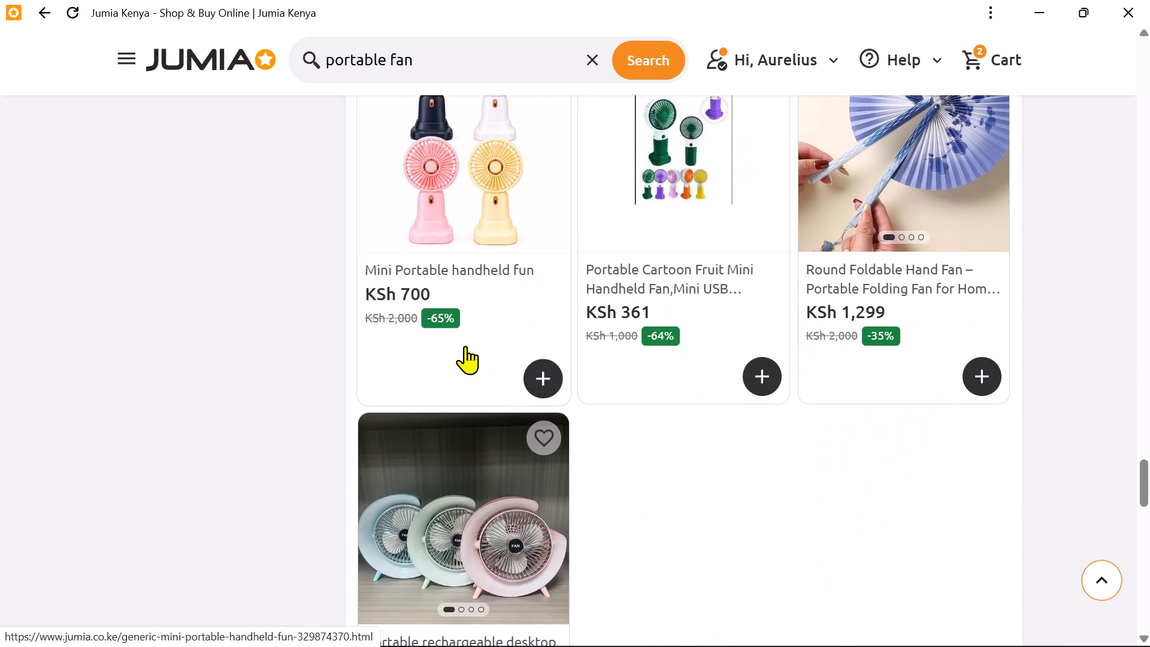
{"action": "scroll", "coordinate": [465, 346], "scroll_direction": "down", "scroll_amount": 4}
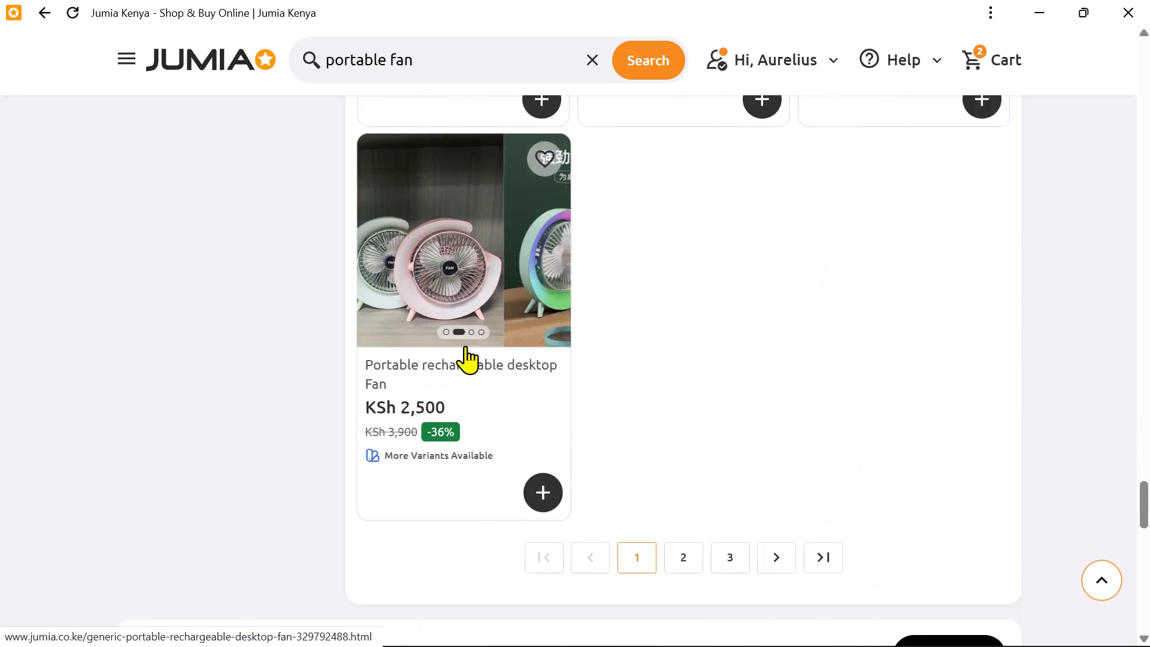
{"action": "scroll", "coordinate": [465, 346], "scroll_direction": "down", "scroll_amount": 1}
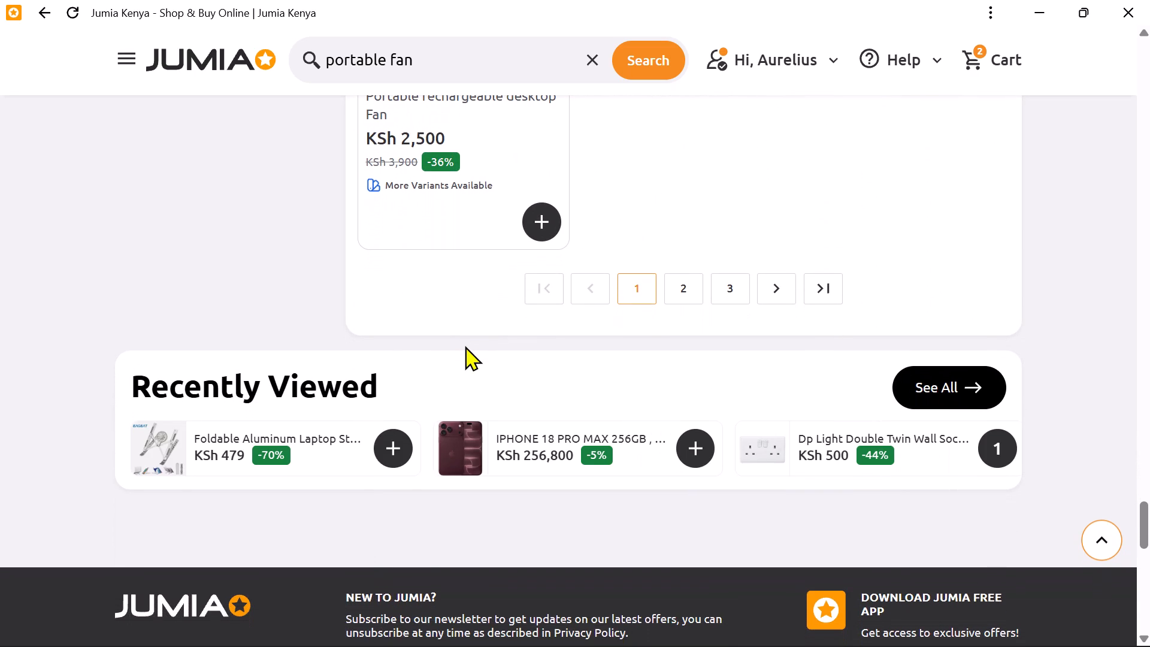
Review the portable fan listings again, going back through the results to the beginning of the page.
{"action": "scroll", "coordinate": [465, 346], "scroll_direction": "up", "scroll_amount": 6}
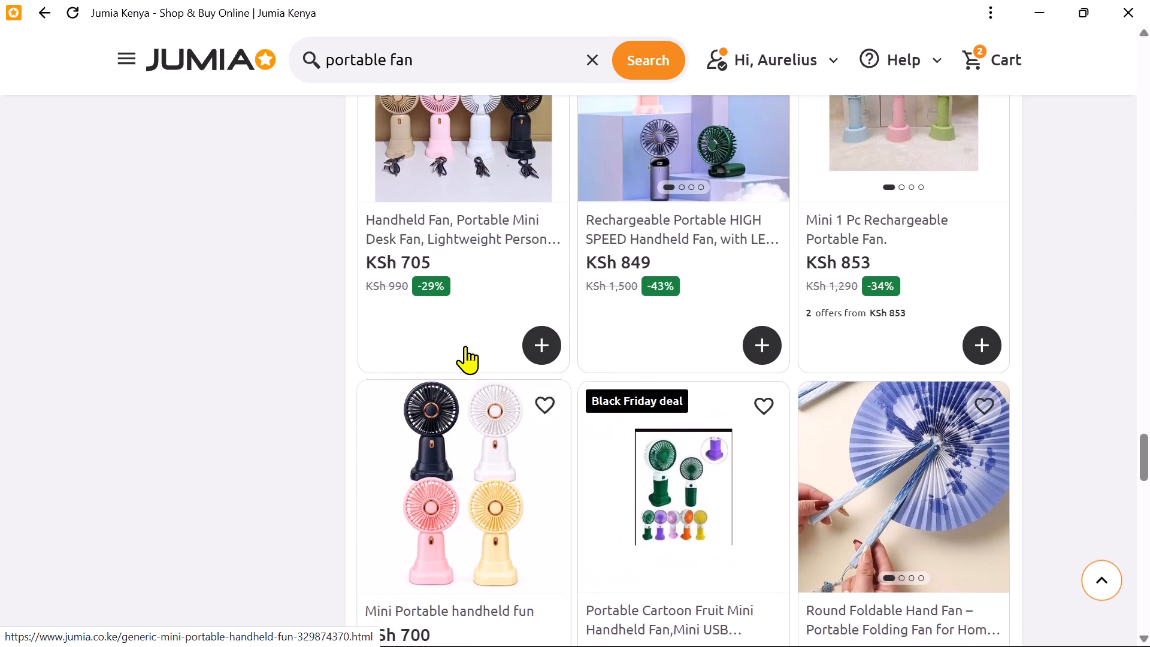
{"action": "scroll", "coordinate": [465, 346], "scroll_direction": "up", "scroll_amount": 2}
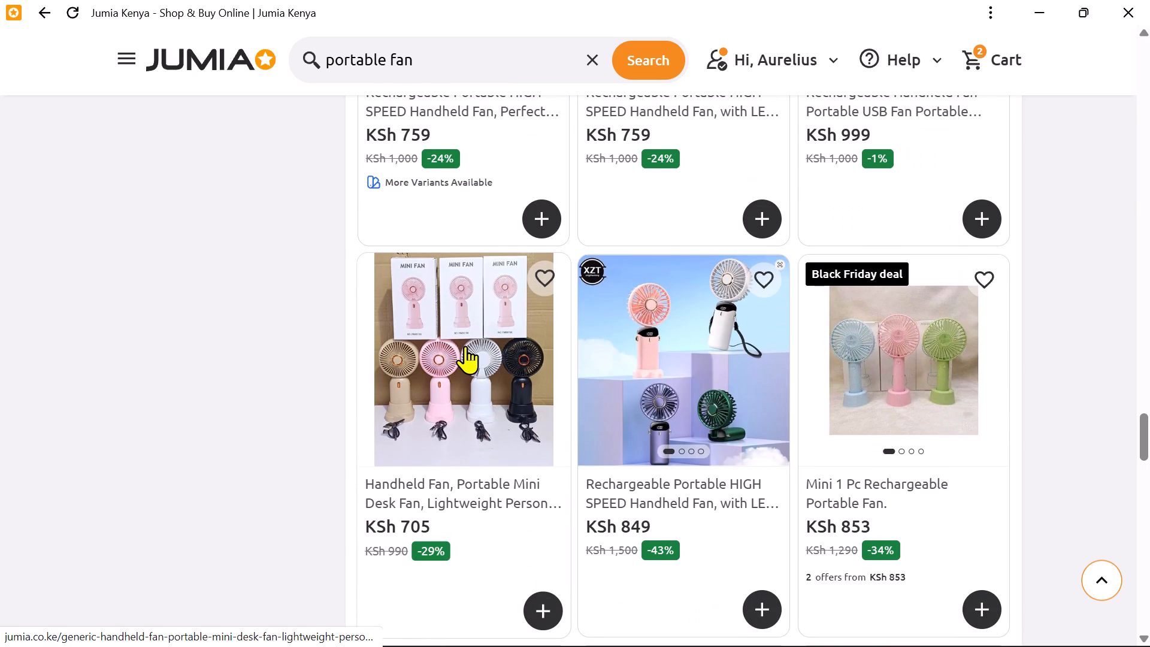
{"action": "scroll", "coordinate": [465, 346], "scroll_direction": "up", "scroll_amount": 7}
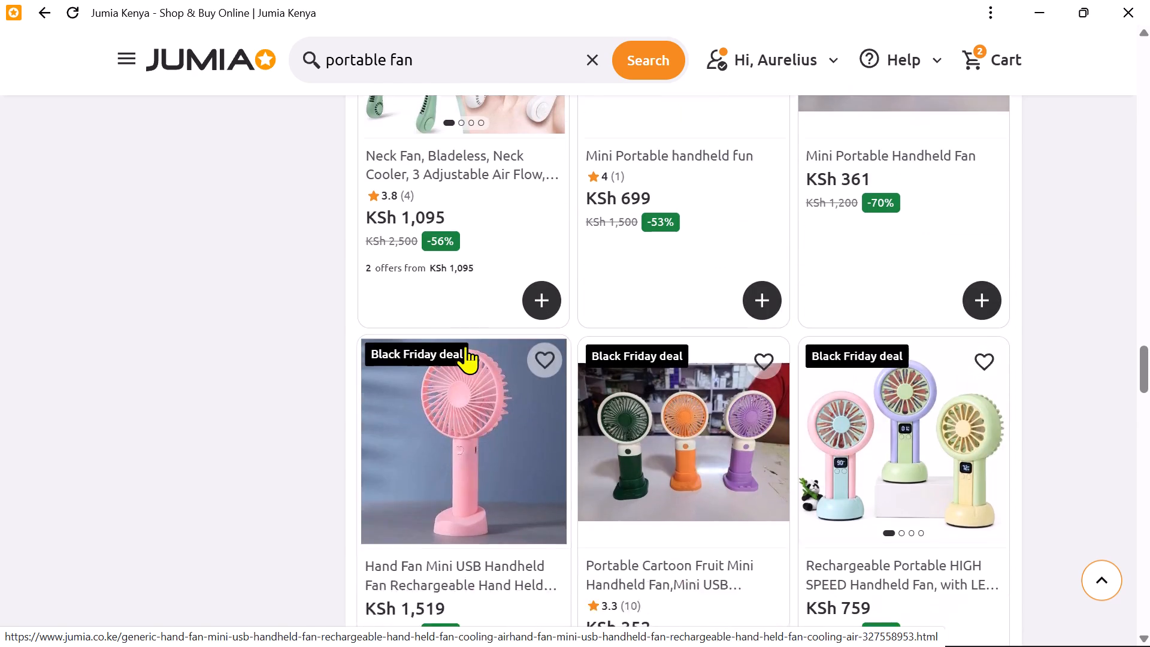
{"action": "scroll", "coordinate": [465, 346], "scroll_direction": "up", "scroll_amount": 2}
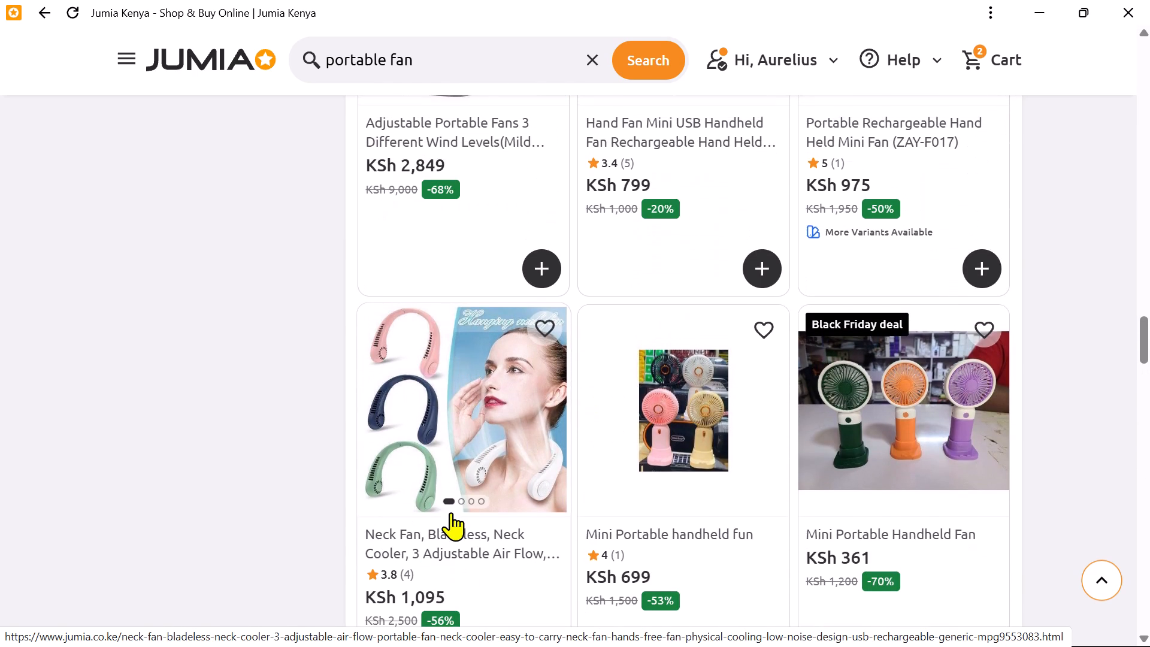
{"action": "scroll", "coordinate": [450, 512], "scroll_direction": "up", "scroll_amount": 6}
{"action": "scroll", "coordinate": [450, 512], "scroll_direction": "down", "scroll_amount": 3}
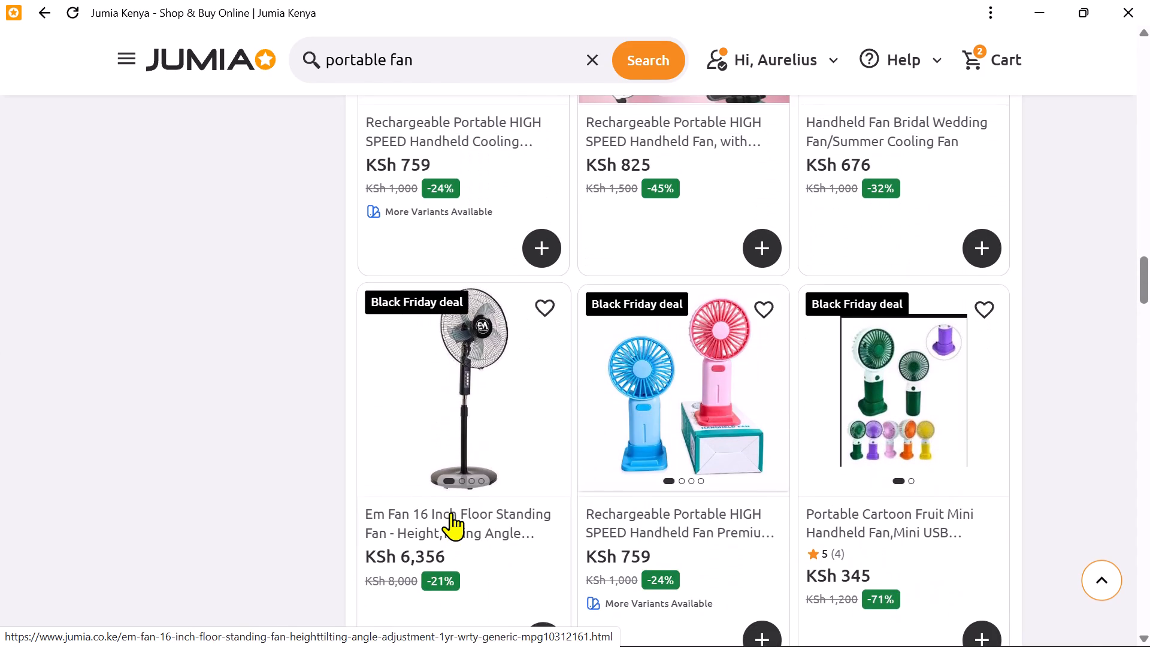
{"action": "scroll", "coordinate": [450, 512], "scroll_direction": "down", "scroll_amount": 1}
{"action": "scroll", "coordinate": [512, 437], "scroll_direction": "down", "scroll_amount": 1}
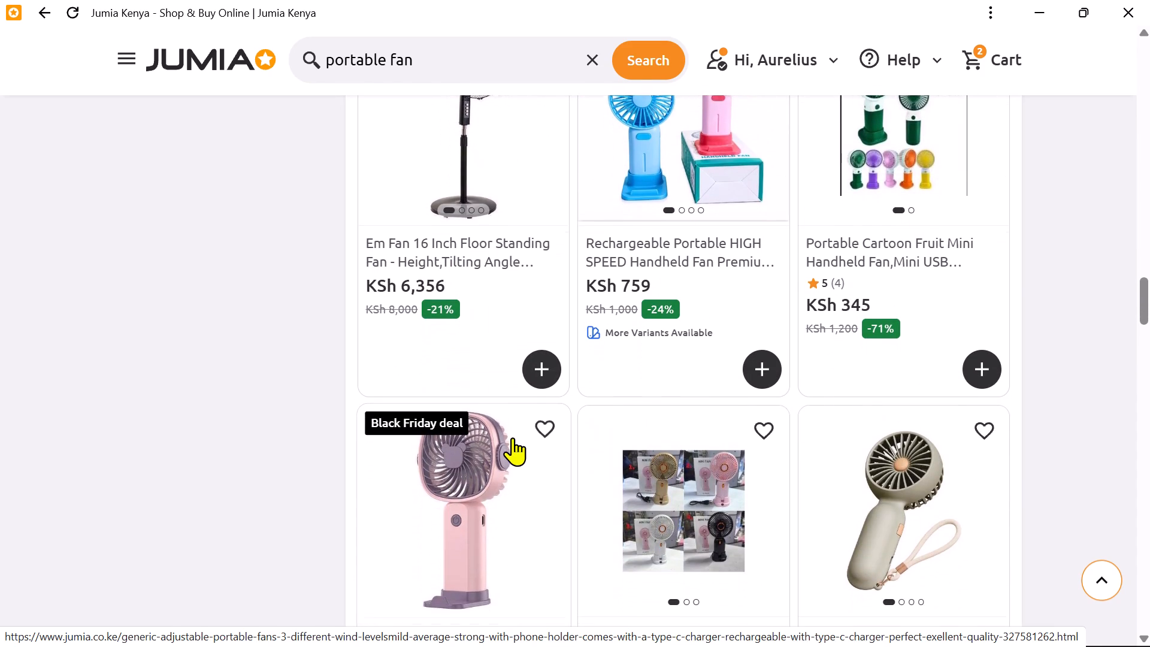
{"action": "scroll", "coordinate": [512, 437], "scroll_direction": "down", "scroll_amount": 1}
{"action": "scroll", "coordinate": [512, 437], "scroll_direction": "right", "scroll_amount": 1}
{"action": "scroll", "coordinate": [512, 437], "scroll_direction": "up", "scroll_amount": 2}
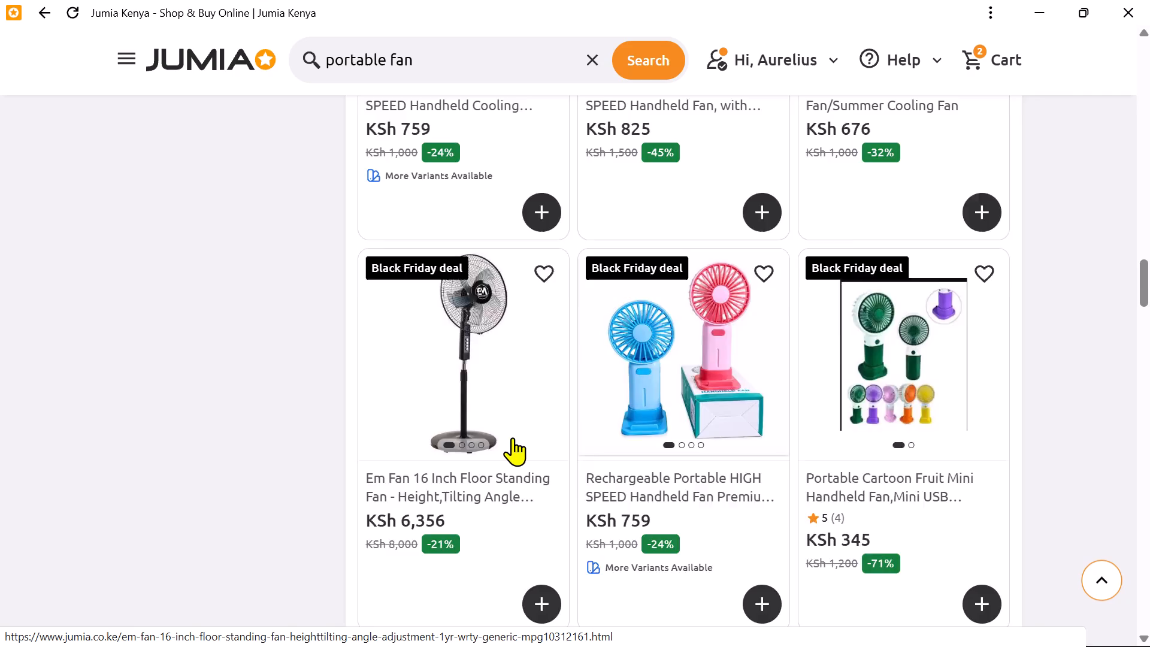
{"action": "scroll", "coordinate": [512, 437], "scroll_direction": "up", "scroll_amount": 9}
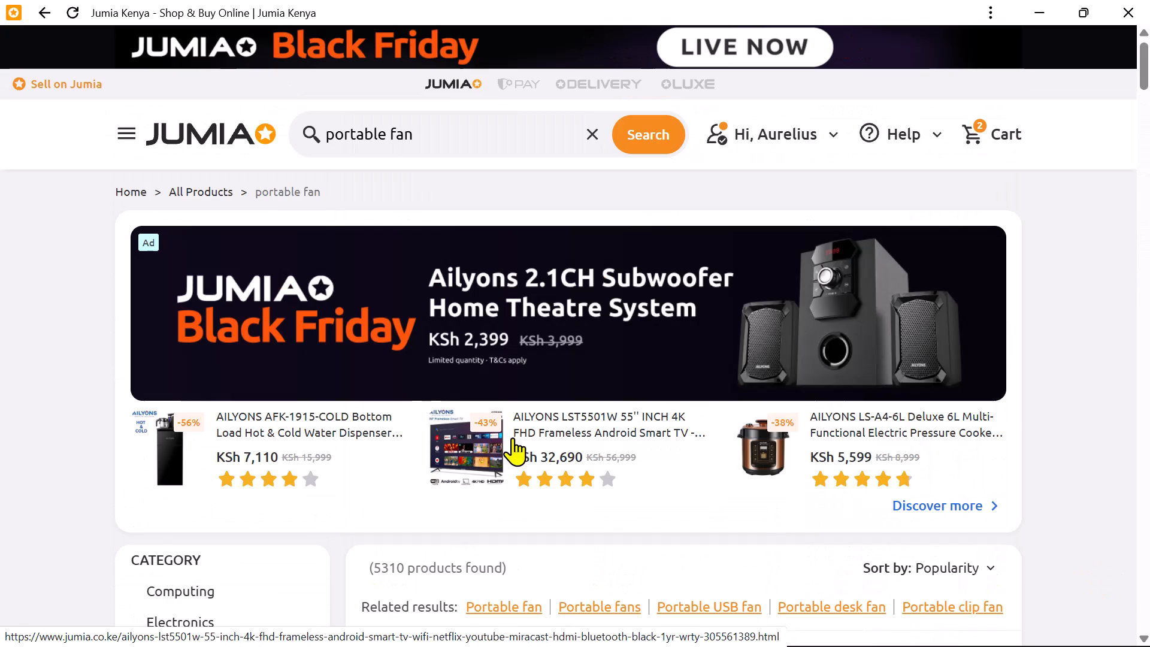
Look over the top portable fan listings once more and close the Jumia Kenya shopping app.
{"action": "scroll", "coordinate": [512, 437], "scroll_direction": "up", "scroll_amount": 2}
{"action": "scroll", "coordinate": [512, 437], "scroll_direction": "down", "scroll_amount": 3}
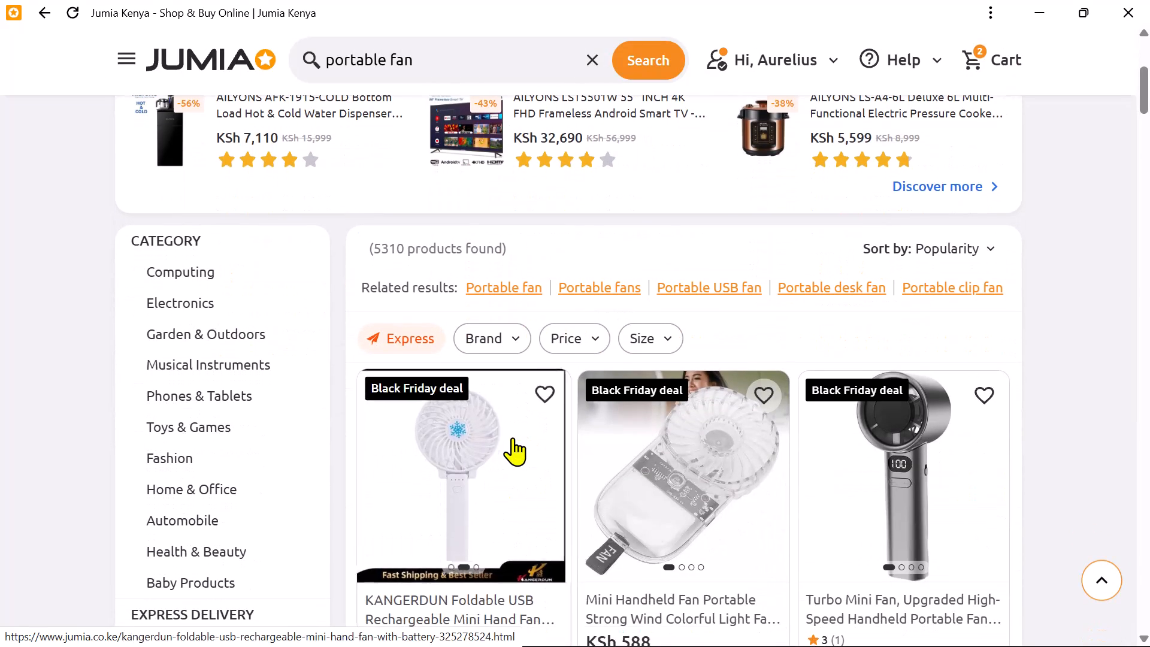
{"action": "scroll", "coordinate": [558, 334], "scroll_direction": "down", "scroll_amount": 1}
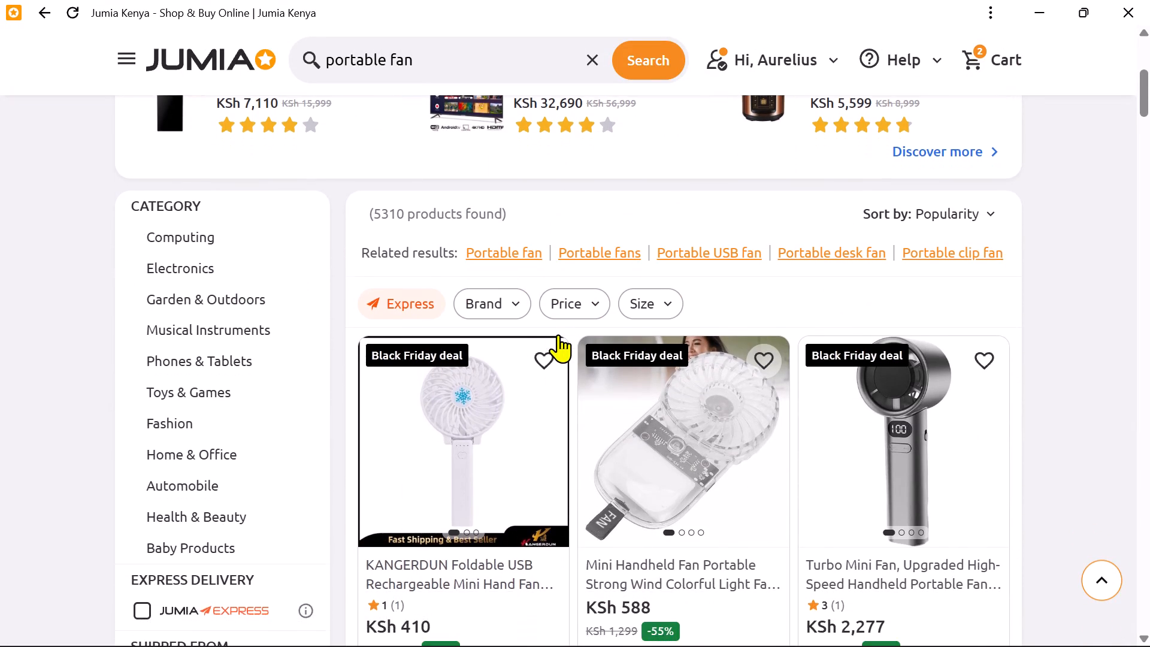
{"action": "scroll", "coordinate": [558, 334], "scroll_direction": "down", "scroll_amount": 1}
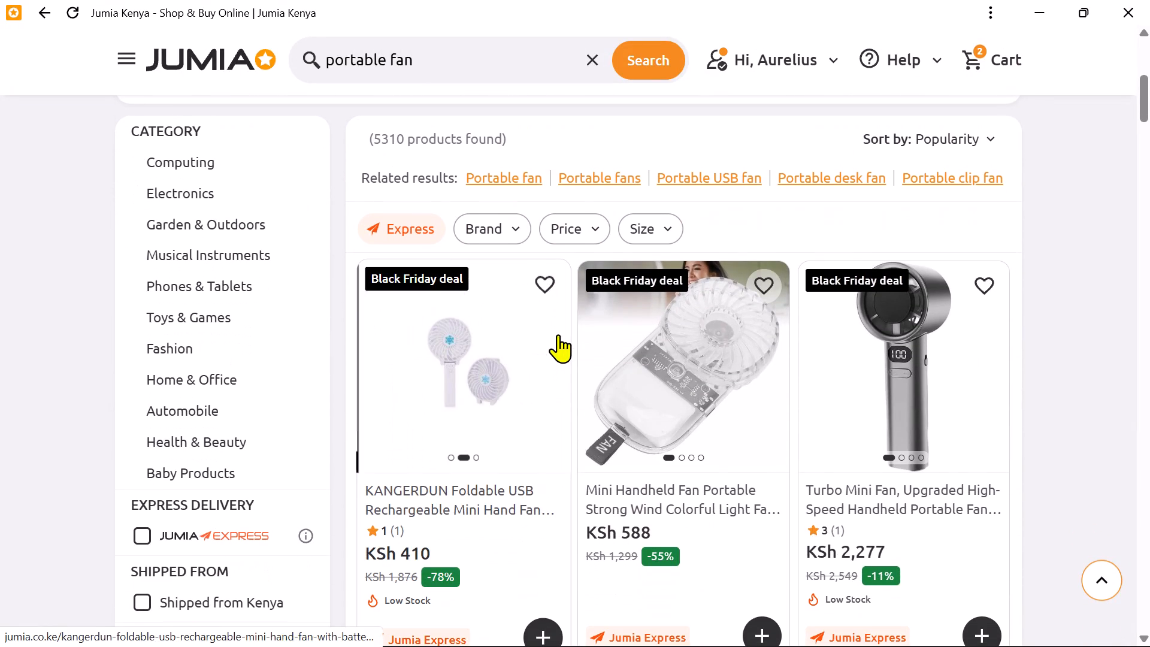
{"action": "left_click", "coordinate": [1121, 4]}
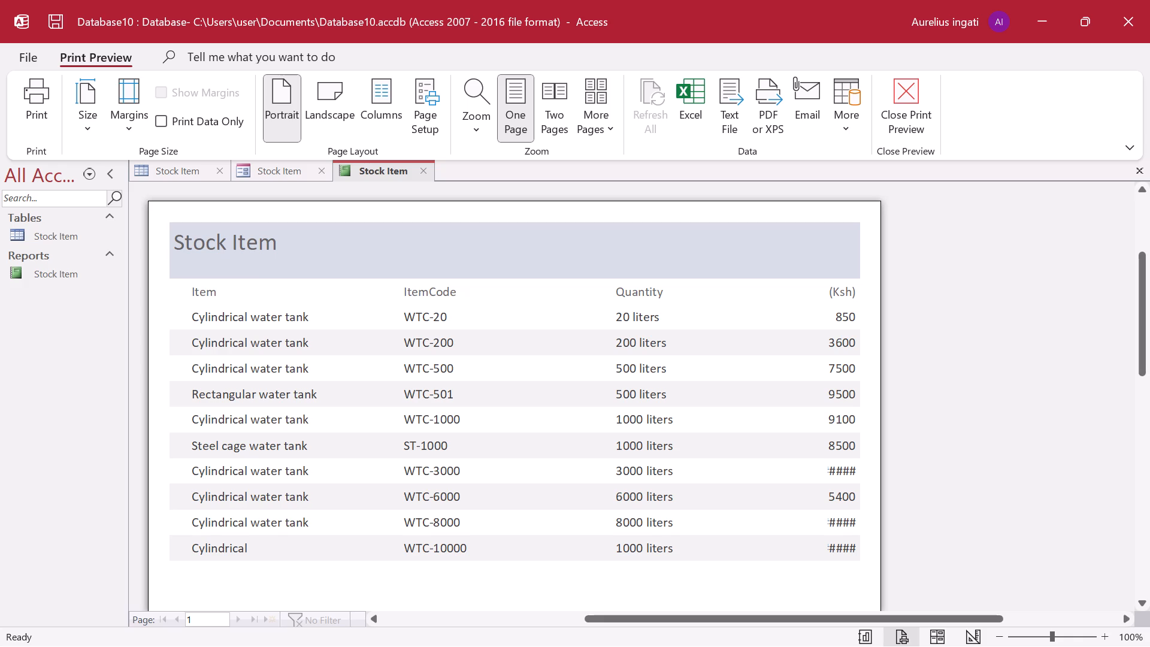
Switch to Access and view the open Stock Item form, its table datasheet and its report in turn.
{"action": "left_click", "coordinate": [282, 177]}
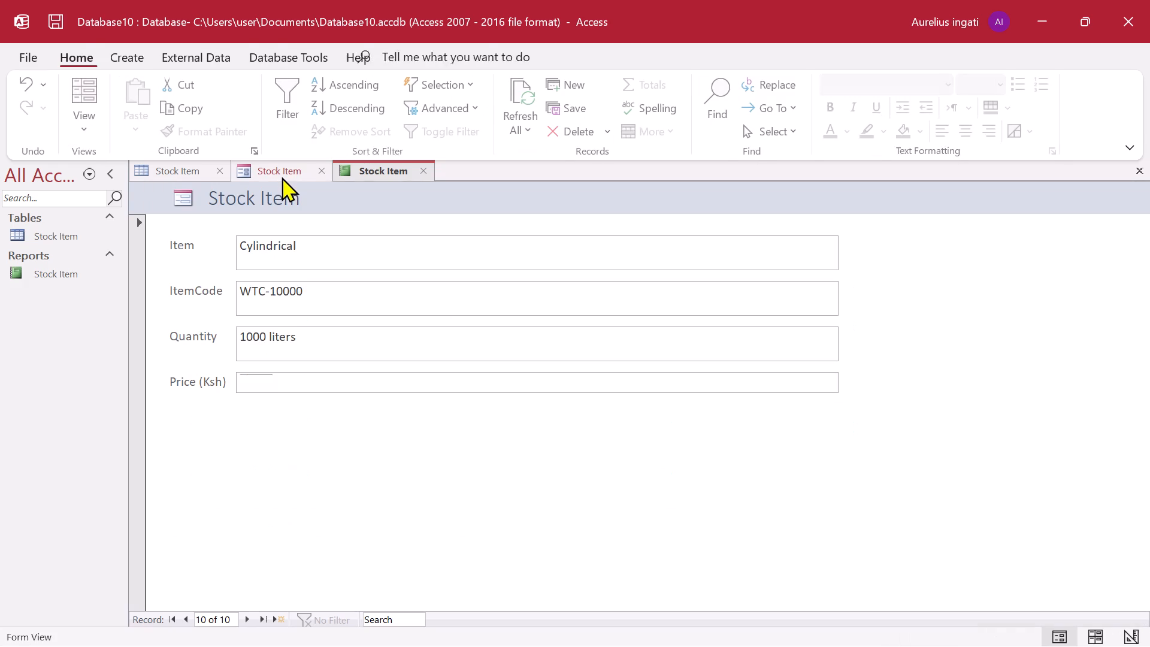
{"action": "left_click", "coordinate": [200, 162]}
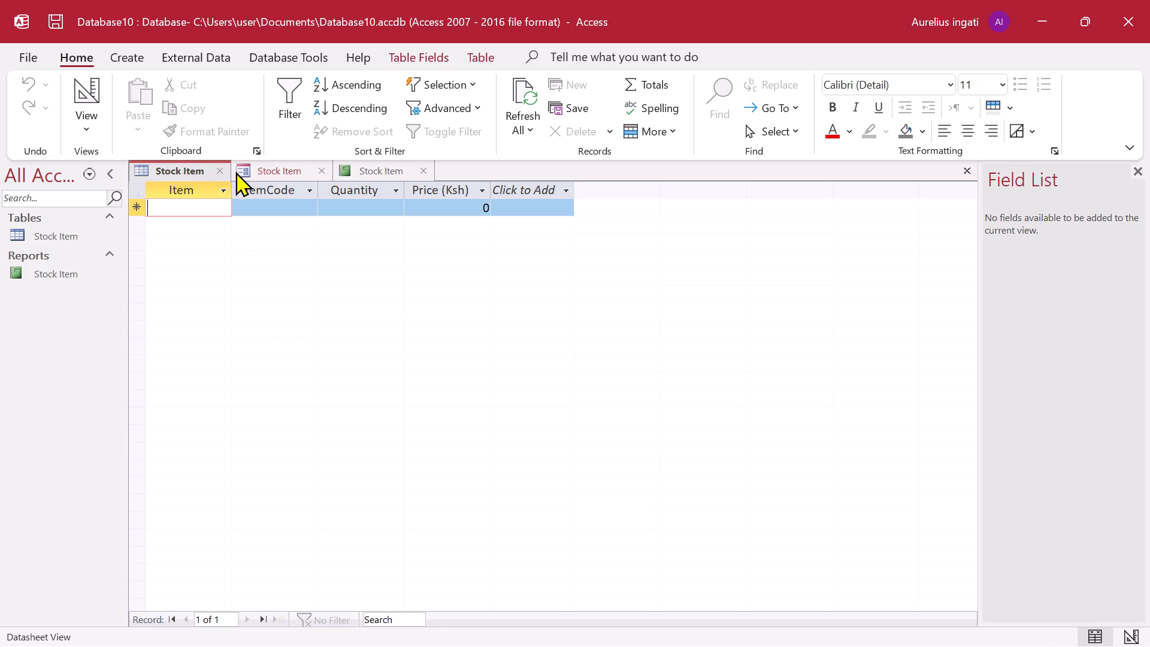
{"action": "left_click", "coordinate": [376, 171]}
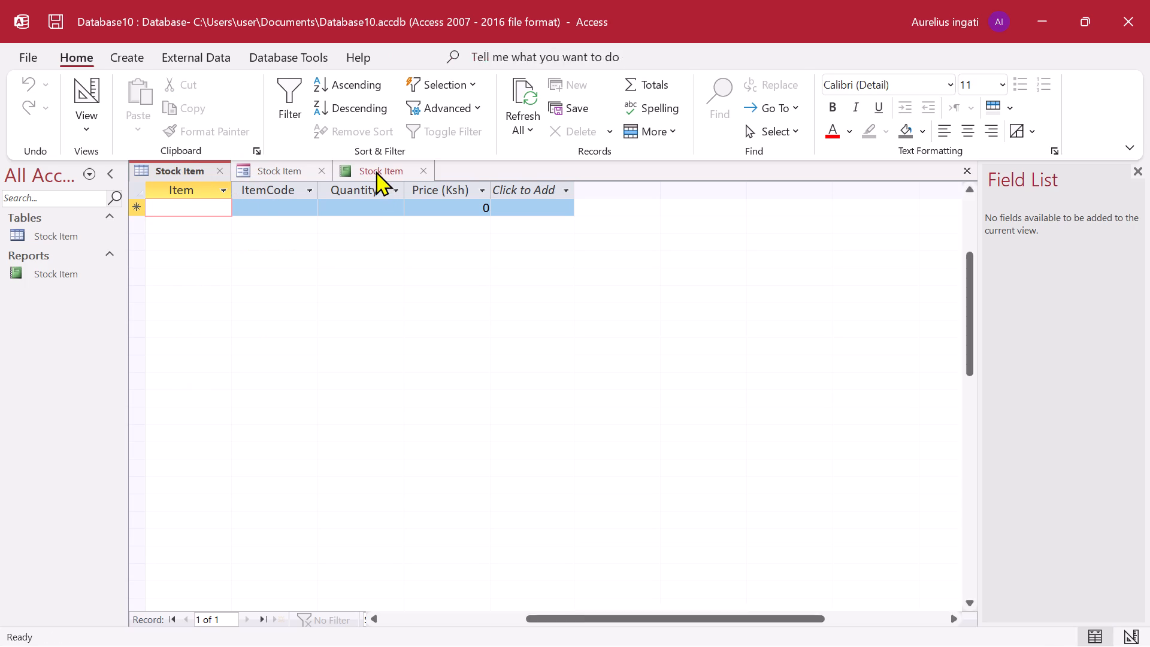
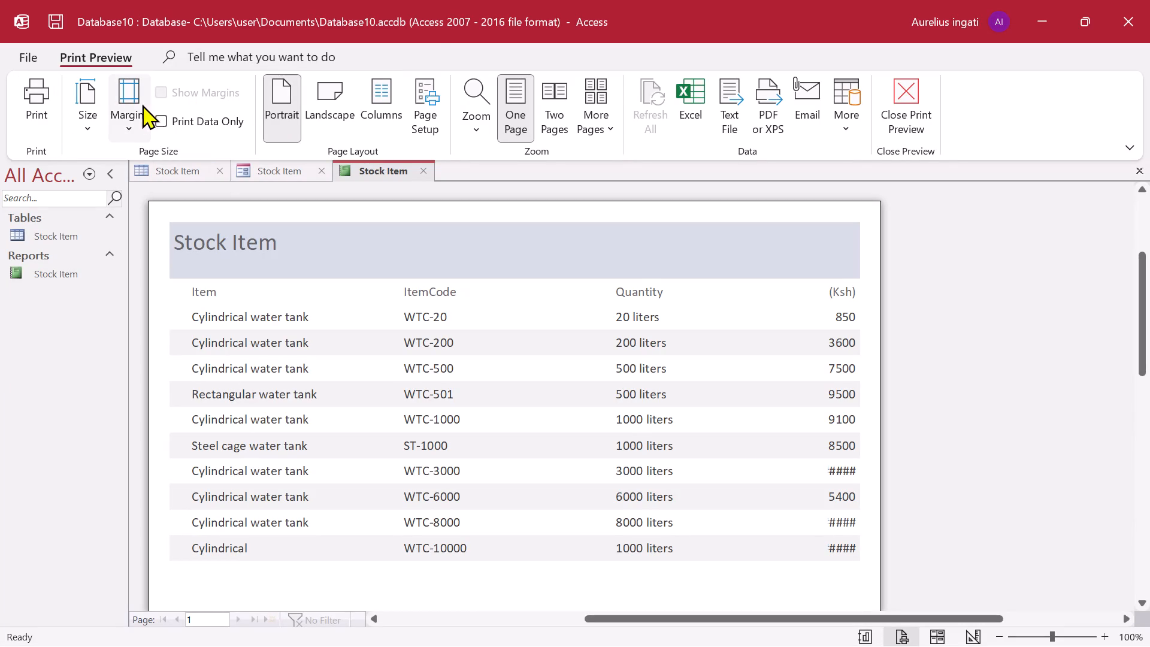
Close the Stock Item report's print preview and look over its layout in Design View.
{"action": "left_click", "coordinate": [185, 56]}
{"action": "left_click", "coordinate": [910, 122]}
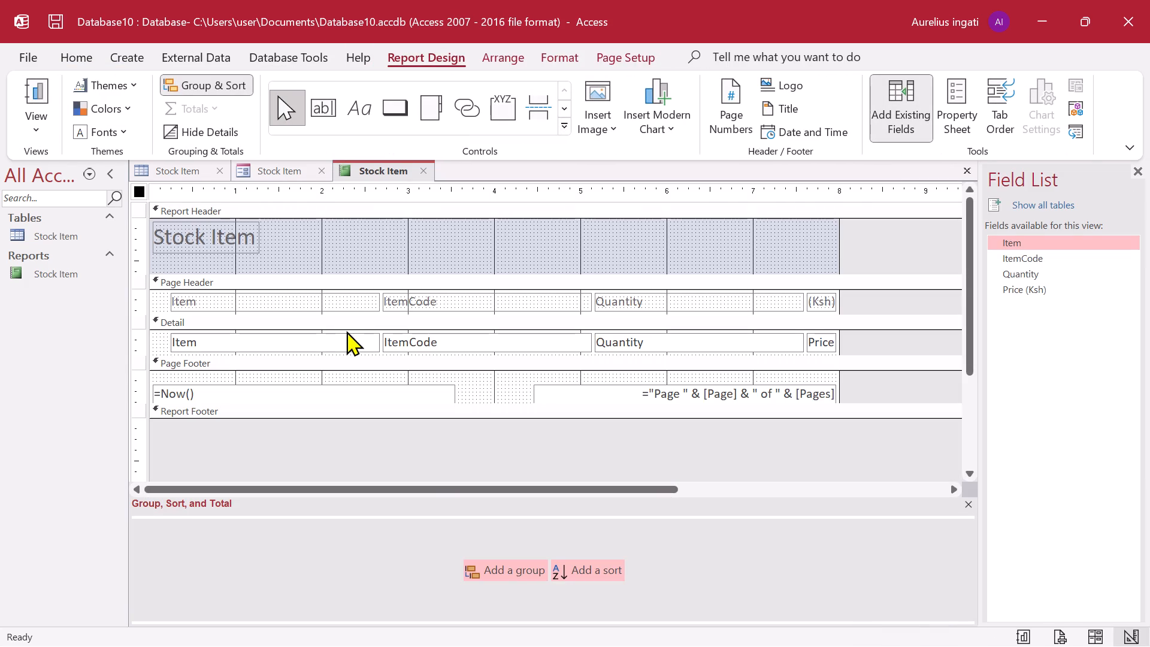
{"action": "scroll", "coordinate": [346, 331], "scroll_direction": "down", "scroll_amount": 2}
{"action": "scroll", "coordinate": [346, 331], "scroll_direction": "up", "scroll_amount": 3}
{"action": "scroll", "coordinate": [346, 331], "scroll_direction": "down", "scroll_amount": 1}
{"action": "scroll", "coordinate": [346, 331], "scroll_direction": "up", "scroll_amount": 2}
View the open Stock Item form and its table datasheet, and return to the report design.
{"action": "left_click", "coordinate": [293, 177]}
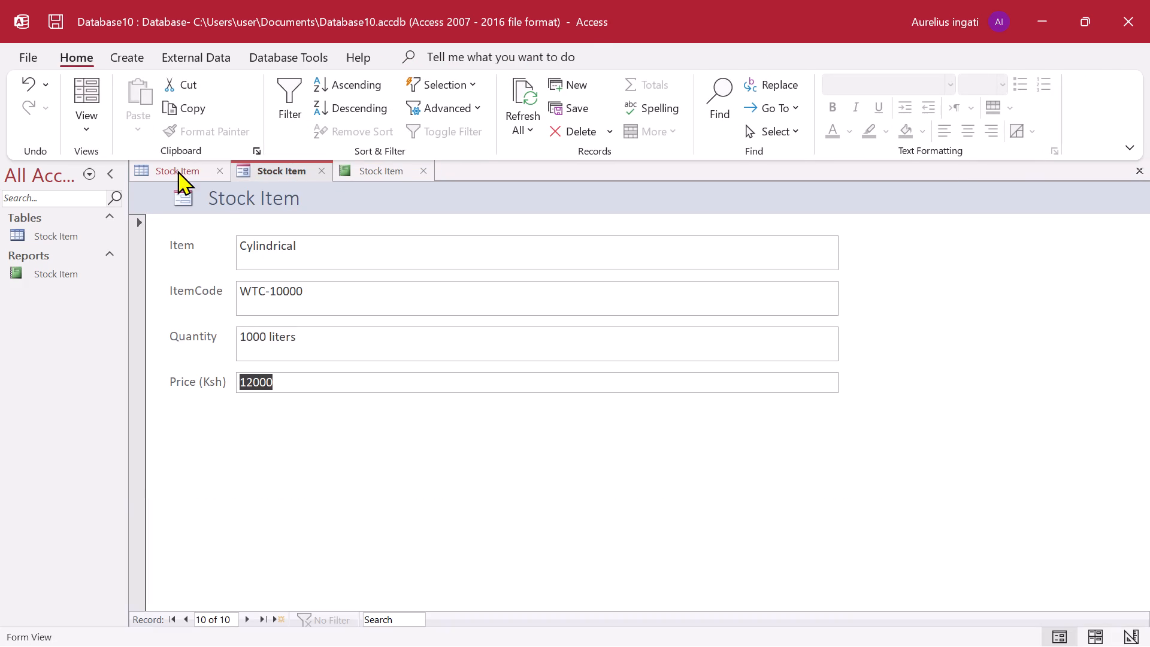
{"action": "left_click", "coordinate": [177, 170]}
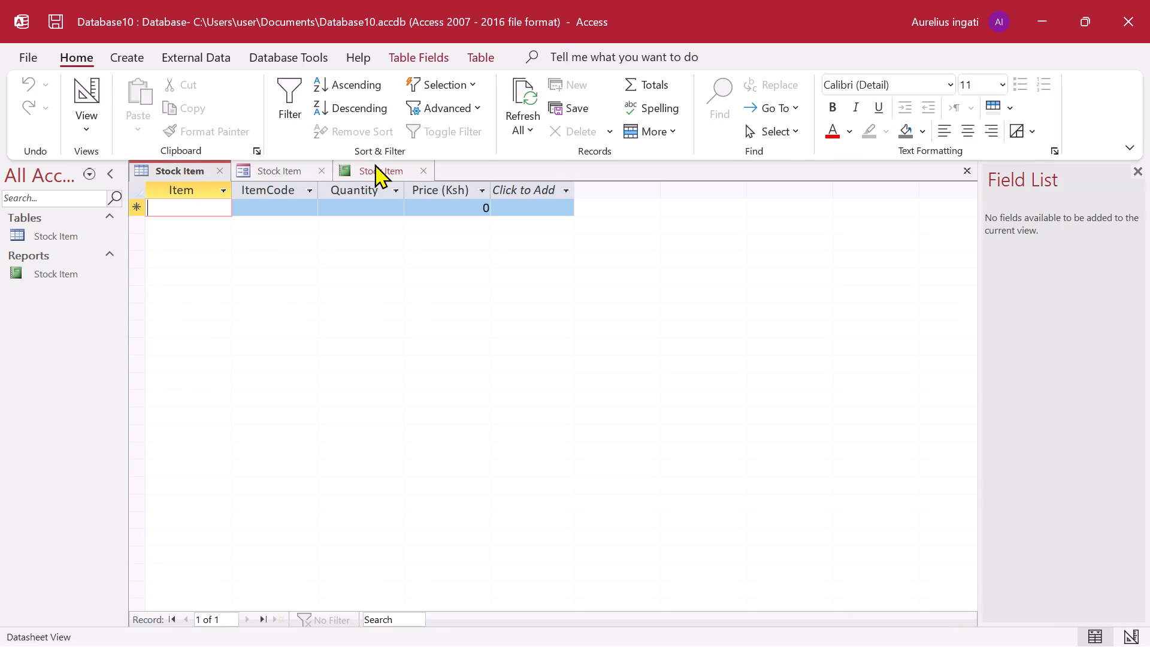
{"action": "left_click", "coordinate": [374, 164]}
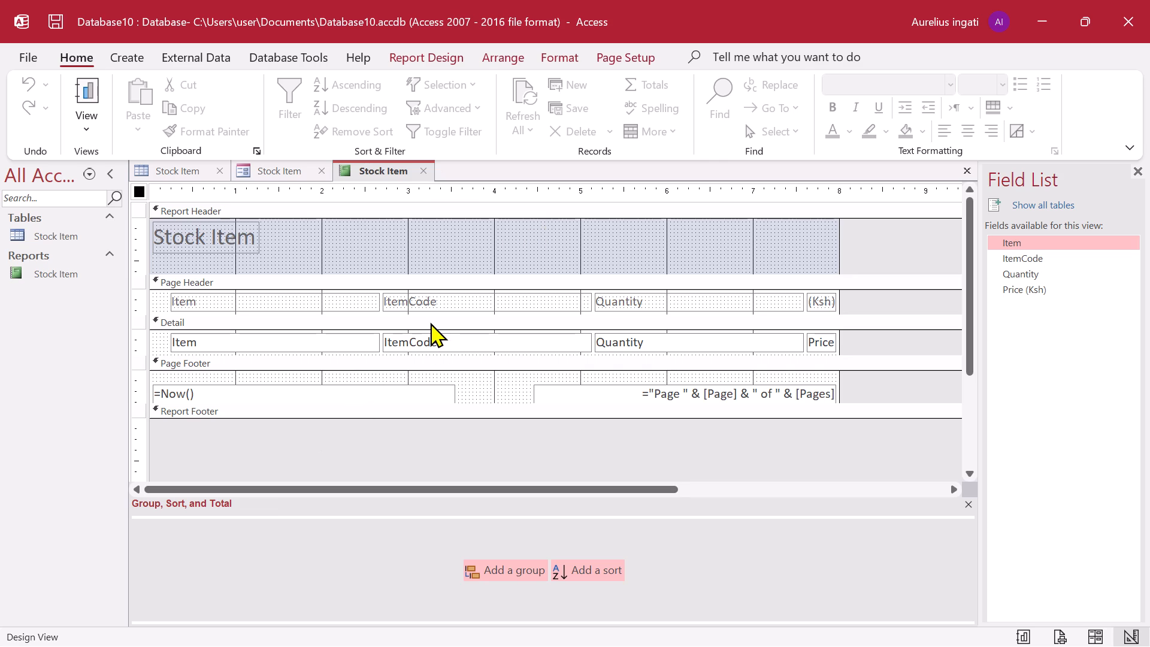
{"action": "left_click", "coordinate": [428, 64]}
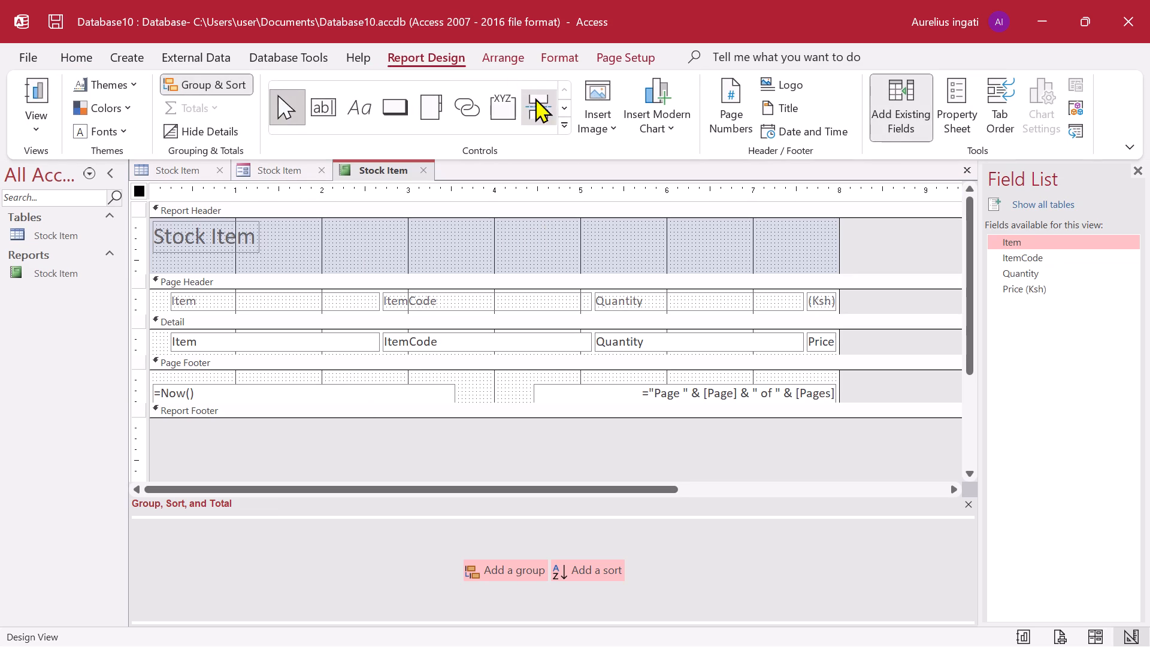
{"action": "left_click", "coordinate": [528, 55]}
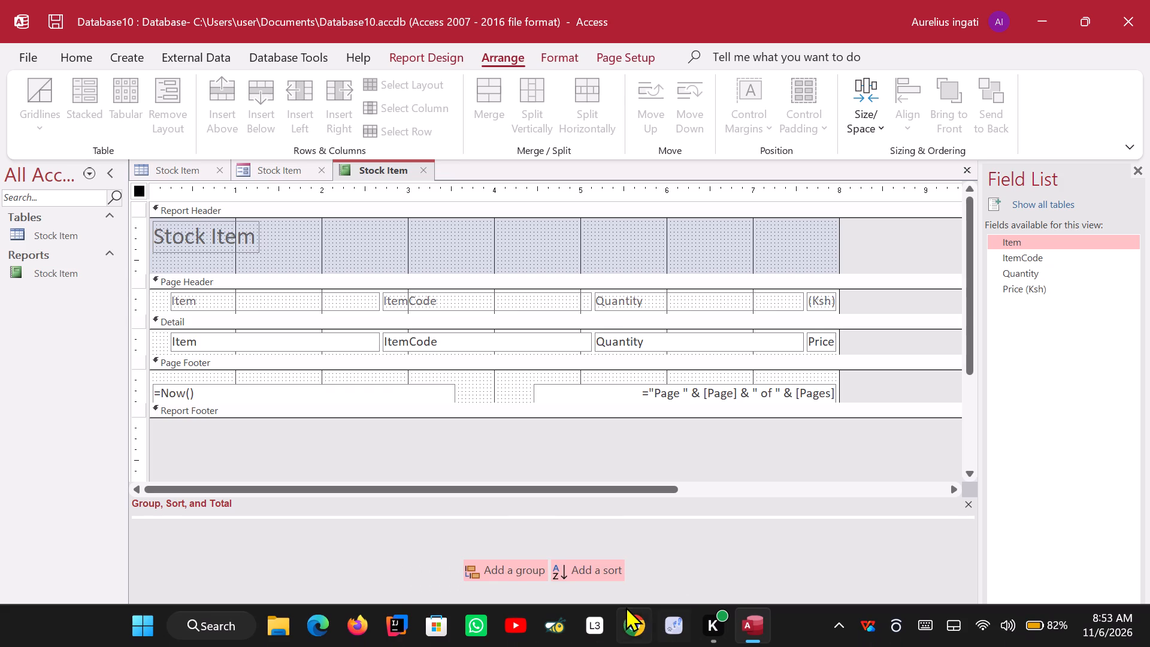
Switch to Google Chrome and open a browser window with the user's profile.
{"action": "left_click", "coordinate": [624, 625]}
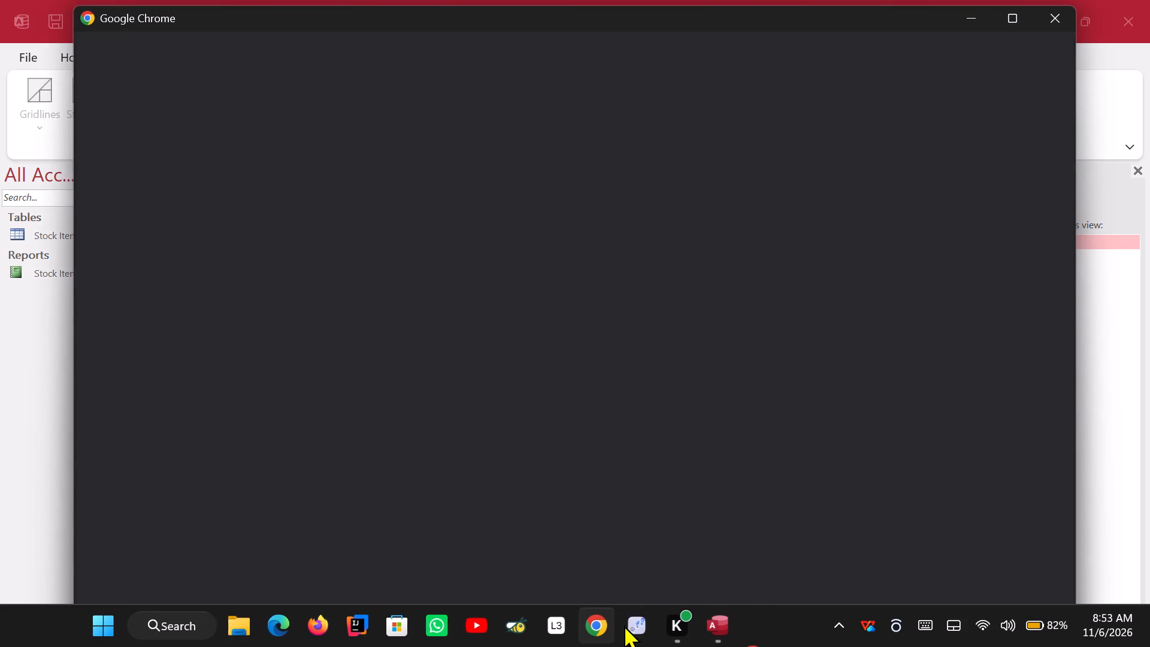